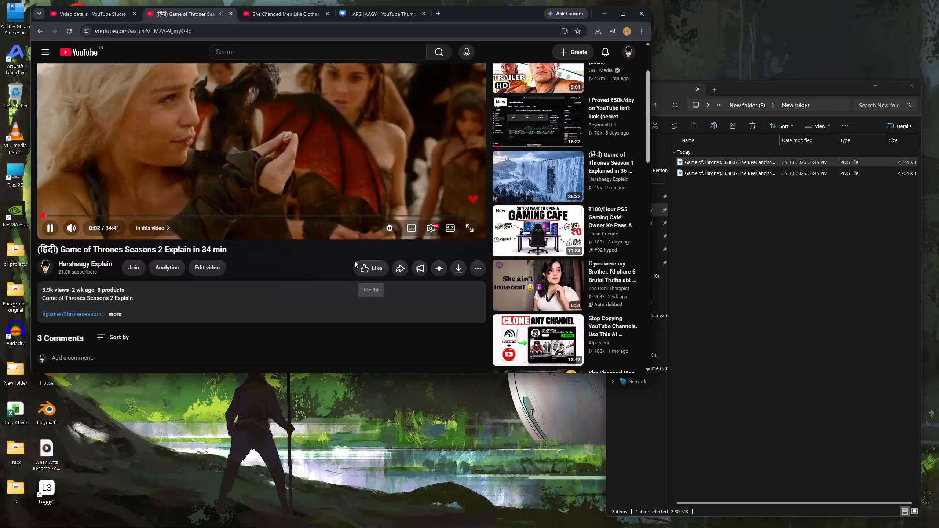
Copy the Credits, Subscribe, Disclaimer and "For More Videos" text from the Season 2 video's description into the Season 3 video's description.
click(359, 265)
click(114, 316)
scroll(131, 320, down, 1)
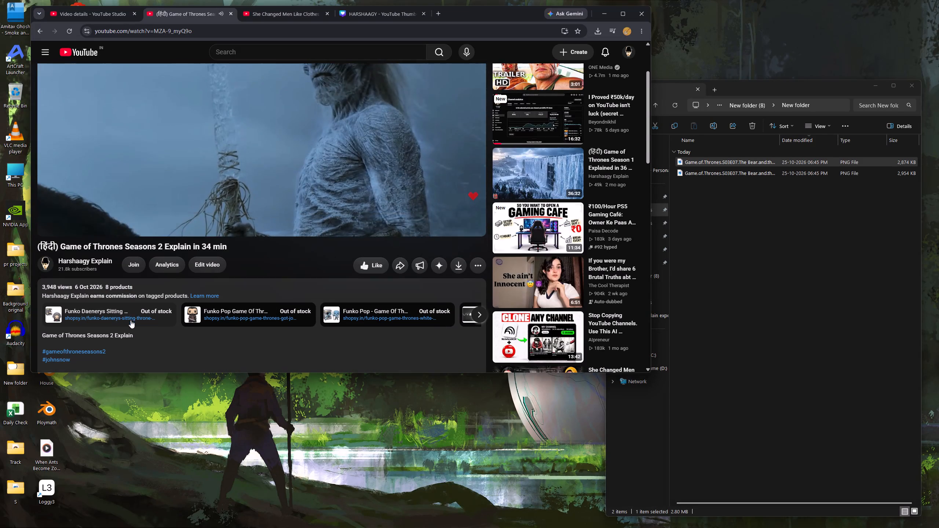
scroll(100, 308, down, 2)
scroll(54, 268, down, 1)
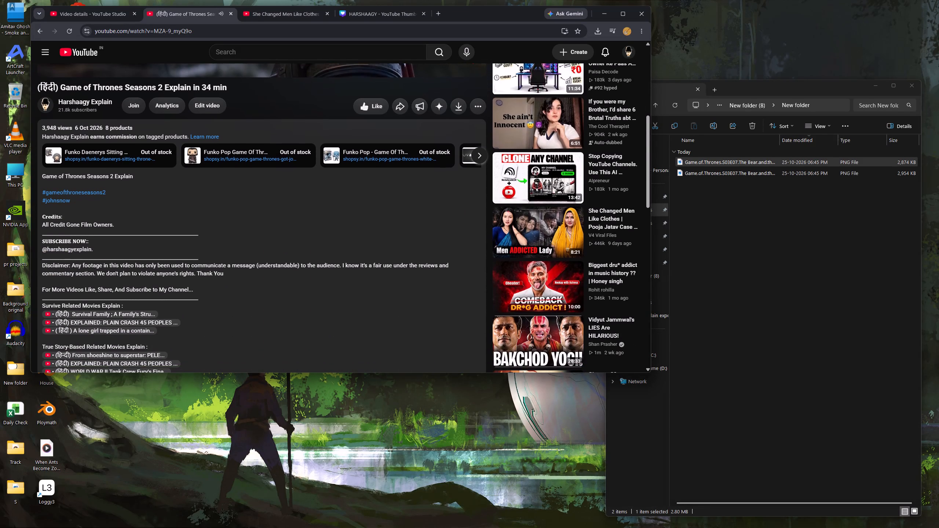
drag(43, 215, 168, 266)
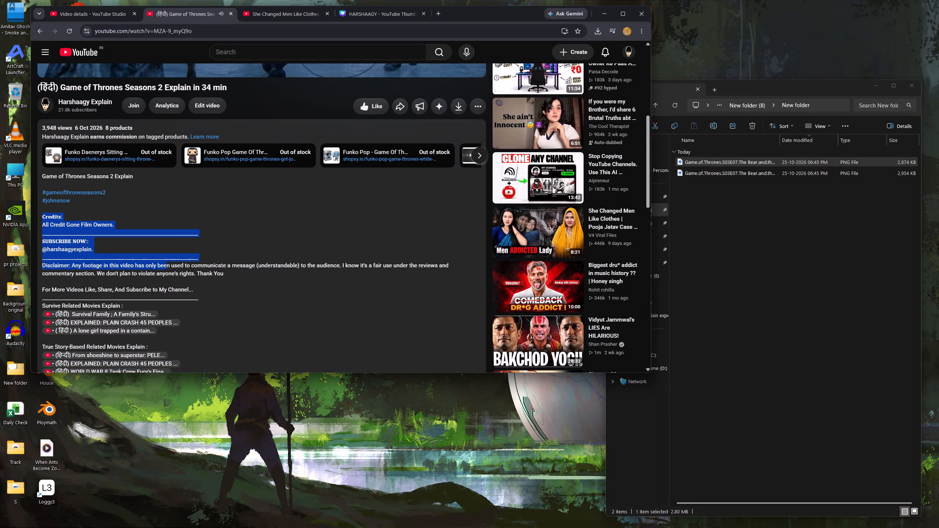
drag(168, 266, 235, 292)
key(ctrl+c)
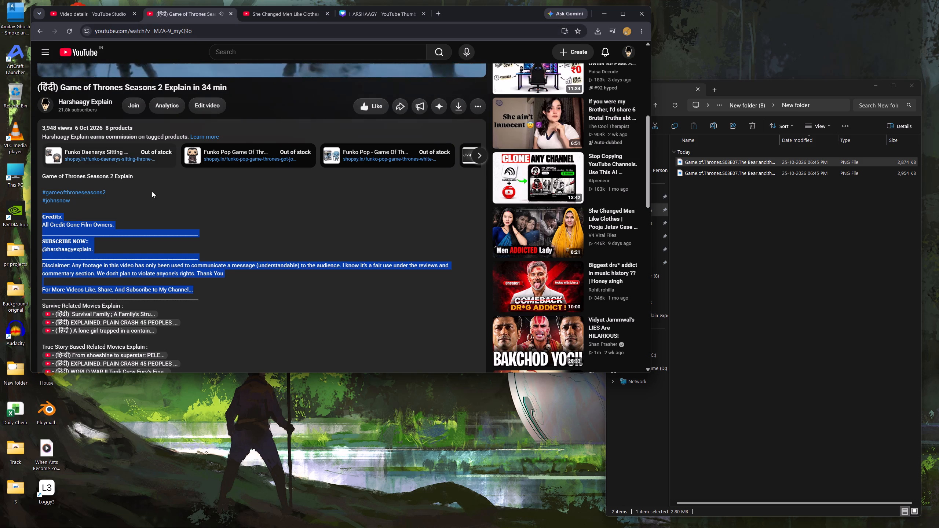
scroll(150, 222, up, 1)
click(85, 15)
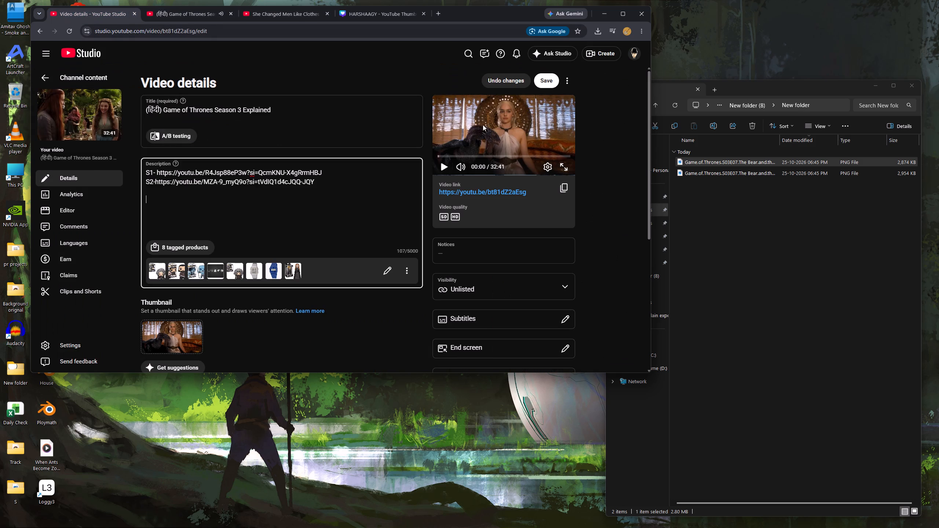
key(ctrl+v)
scroll(203, 257, down, 1)
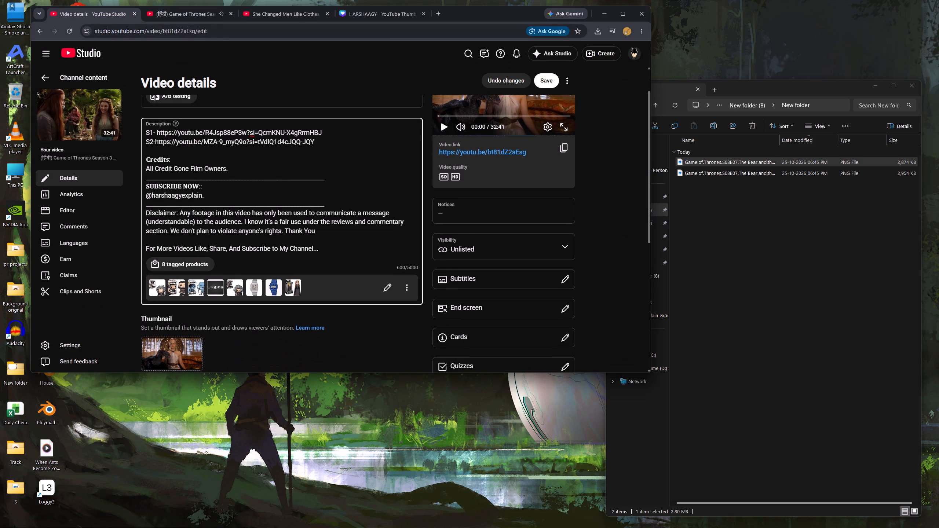
scroll(246, 259, up, 2)
click(332, 183)
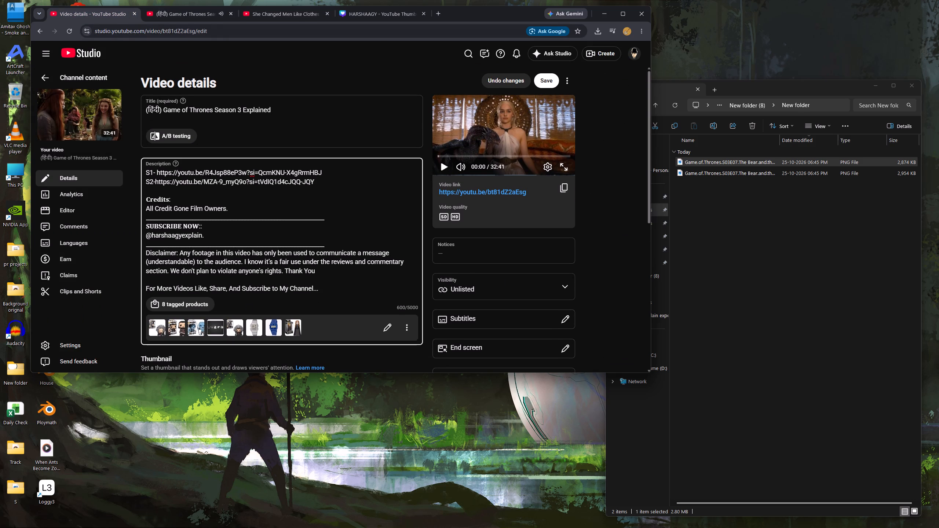
key(Return)
key(Return)
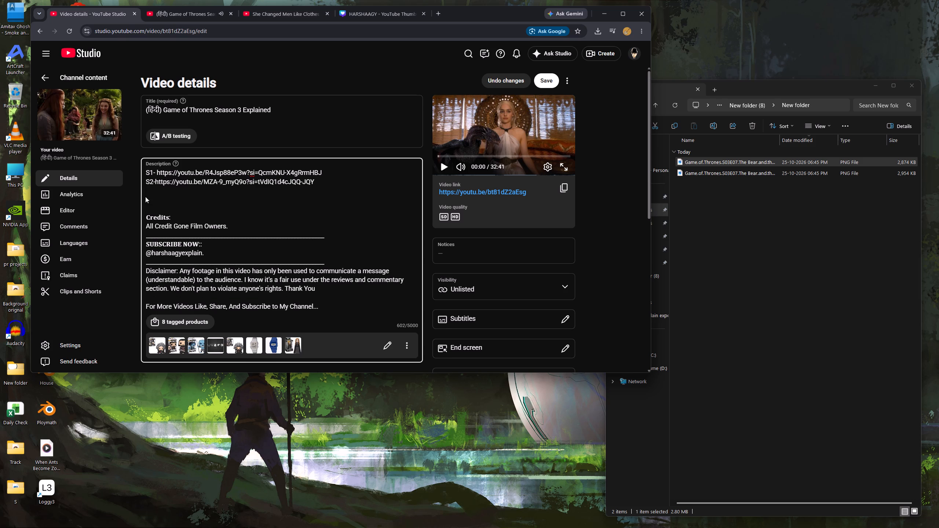
click(146, 191)
text(S3)
key(minus)
click(565, 187)
click(161, 191)
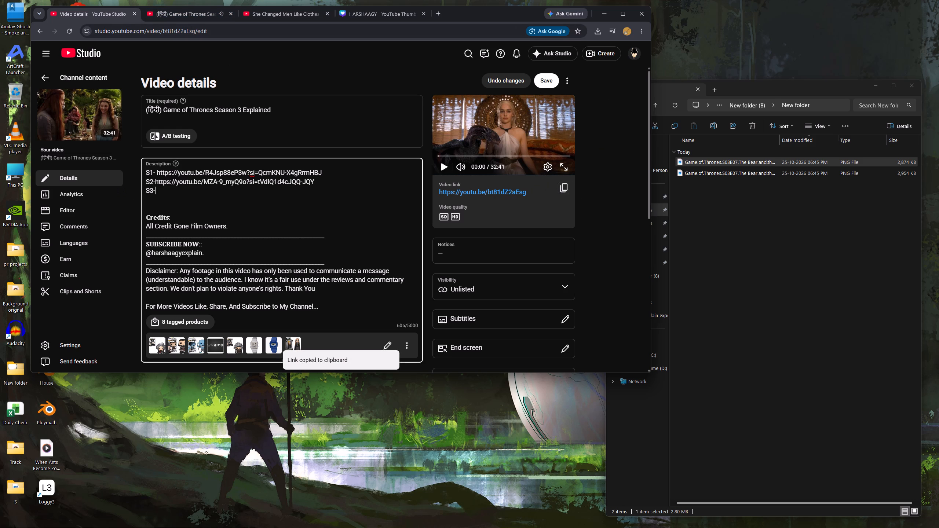
key(space)
key(ctrl+v)
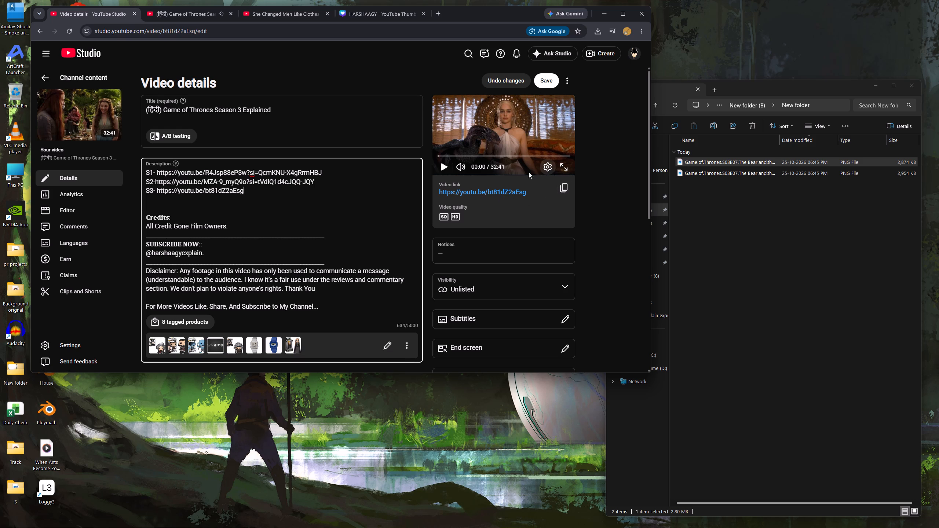
Open the Season 3 video's end screen editor, pause the Season 2 video, and import the end screen from the latest video.
scroll(239, 274, down, 3)
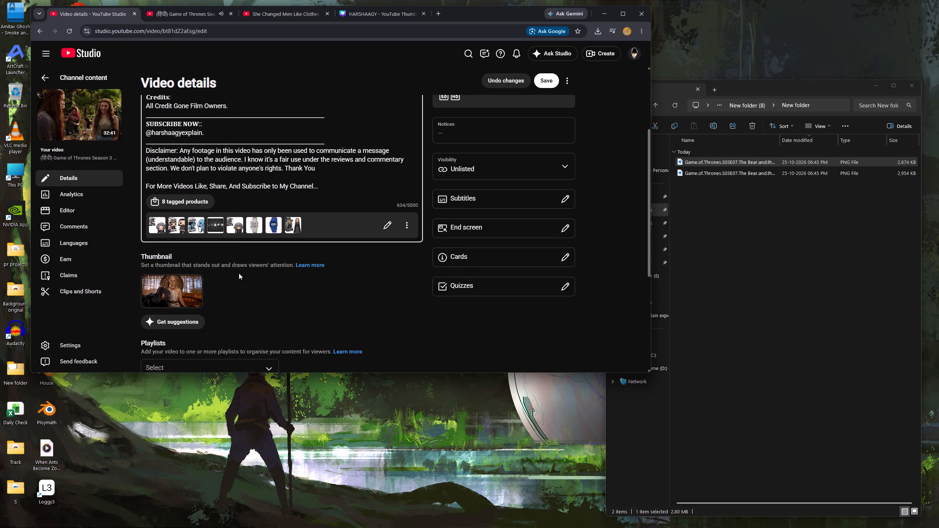
scroll(239, 272, up, 5)
scroll(264, 250, down, 2)
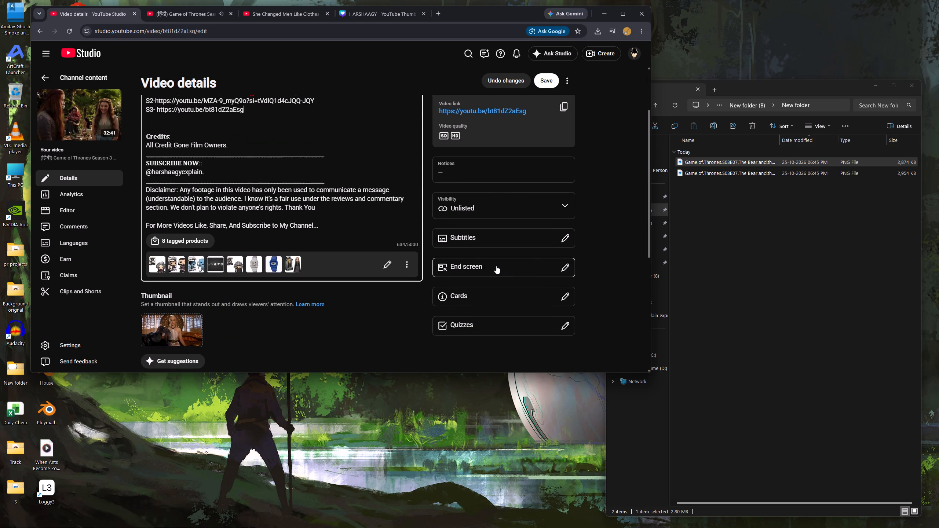
click(494, 266)
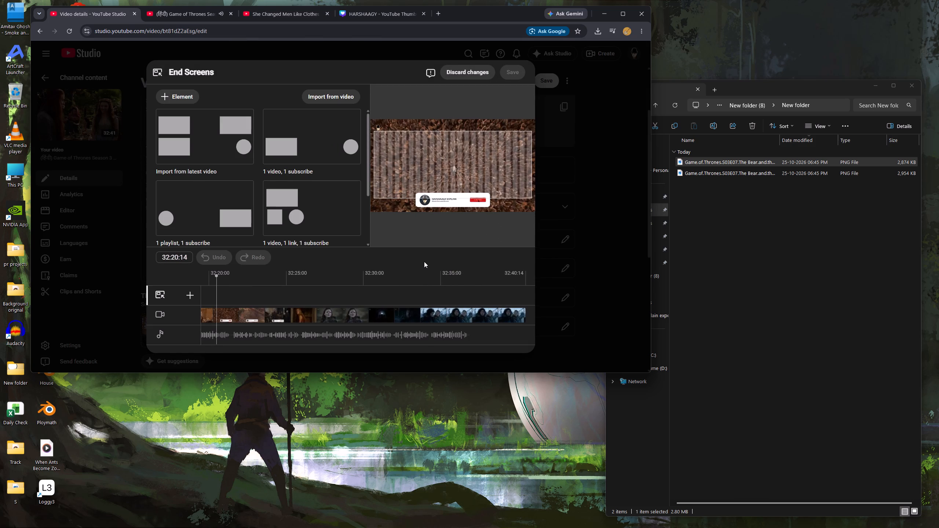
click(197, 9)
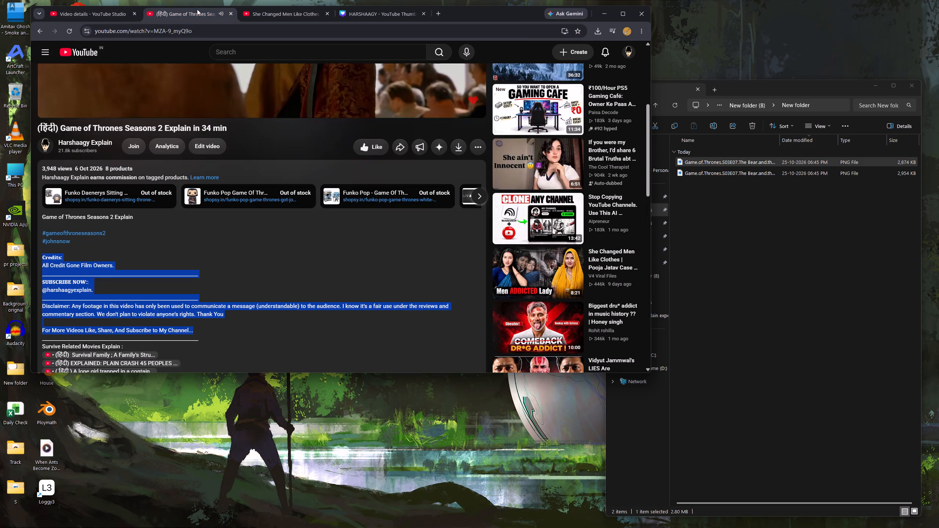
scroll(256, 149, up, 5)
click(236, 133)
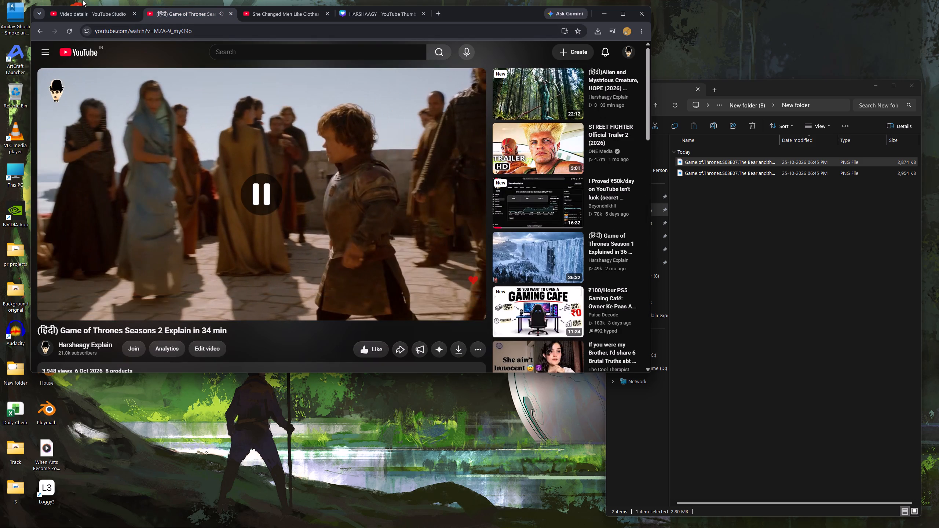
click(102, 14)
click(203, 130)
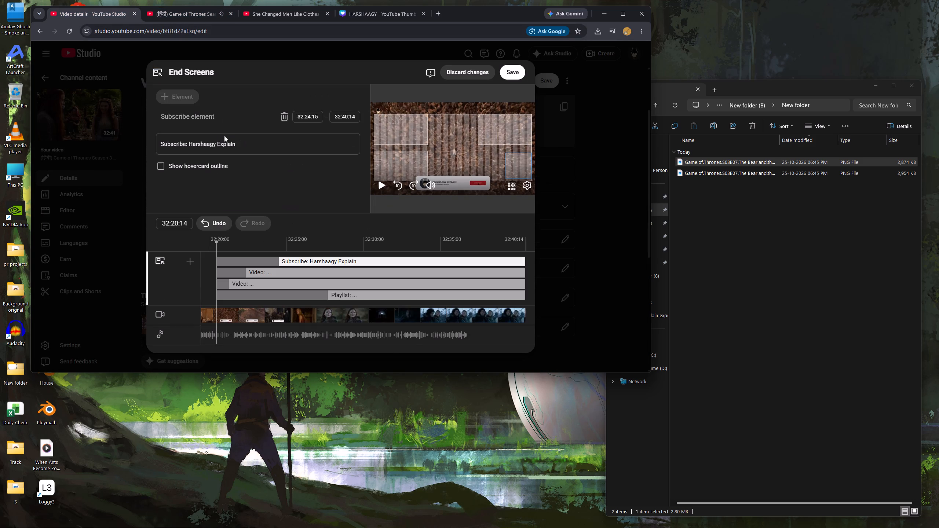
Delete the two imported video elements, Warcraft and Seventh Son, from the end screen timeline.
drag(295, 249, 335, 258)
click(300, 284)
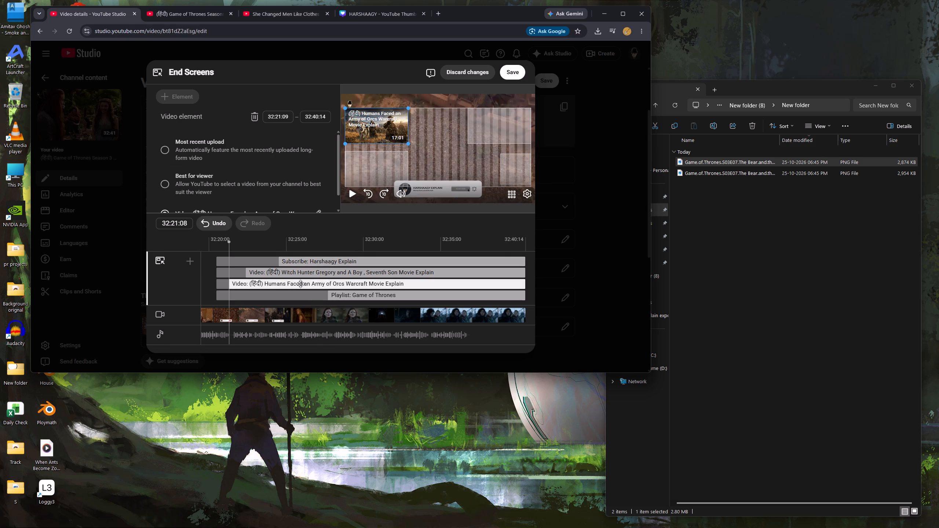
key(Delete)
click(310, 282)
key(Delete)
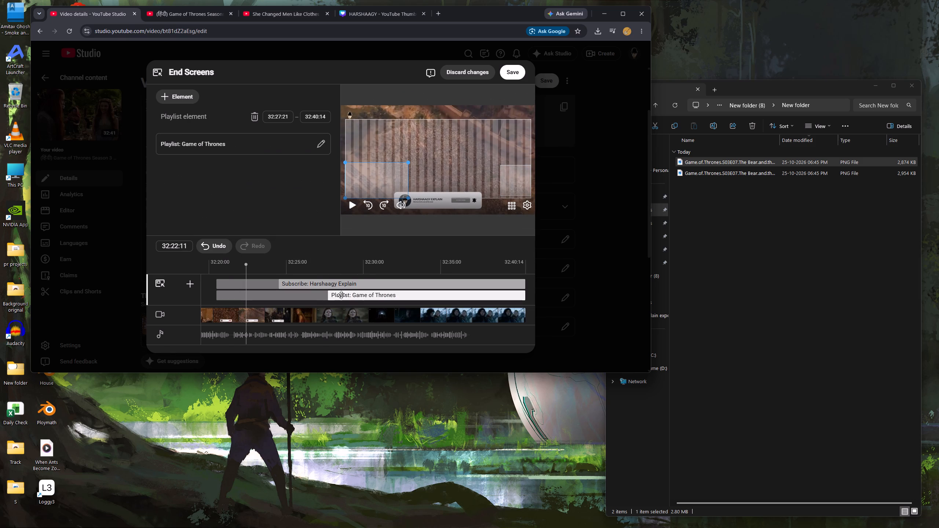
Move the Game of Thrones playlist element's start to 32:23:13 and preview the playback.
drag(327, 293, 265, 299)
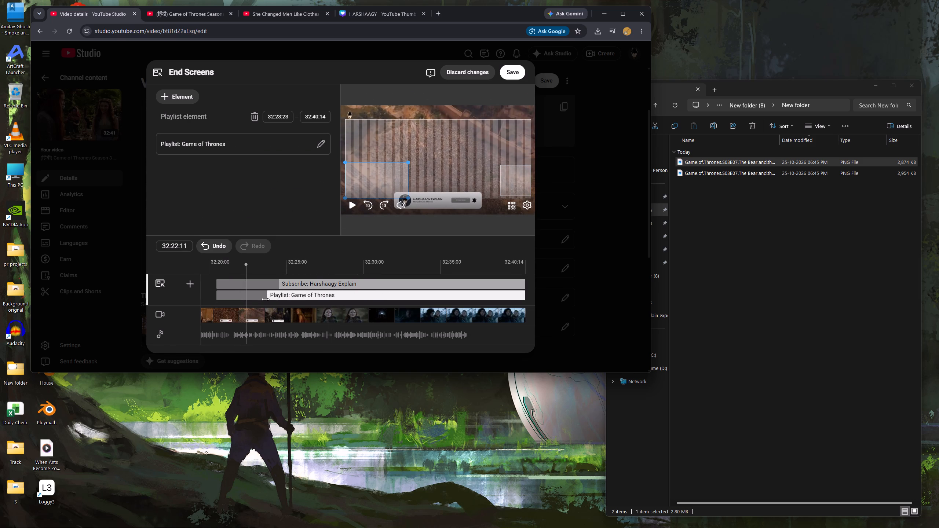
drag(265, 299, 261, 299)
key(space)
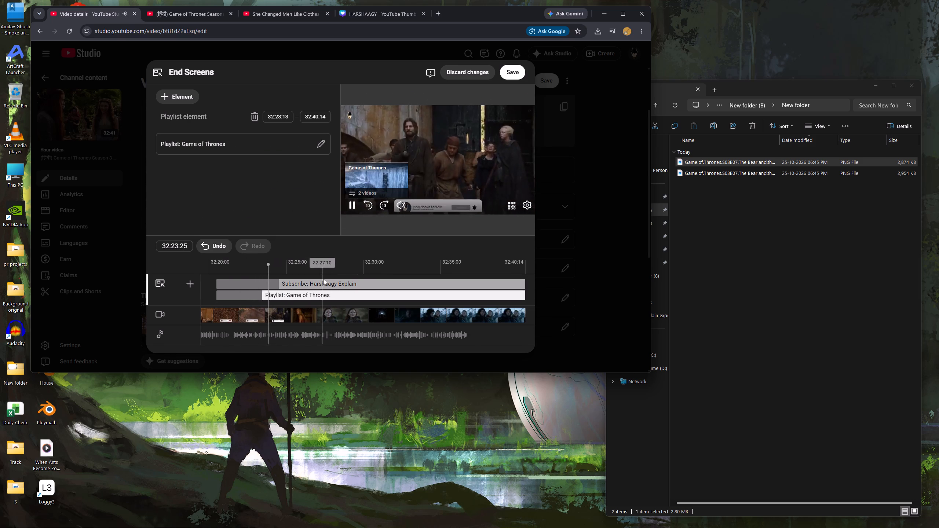
key(space)
Move the playlist element to the upper right of the video frame, above the subscribe element, and preview the end screen.
drag(380, 177, 519, 115)
key(space)
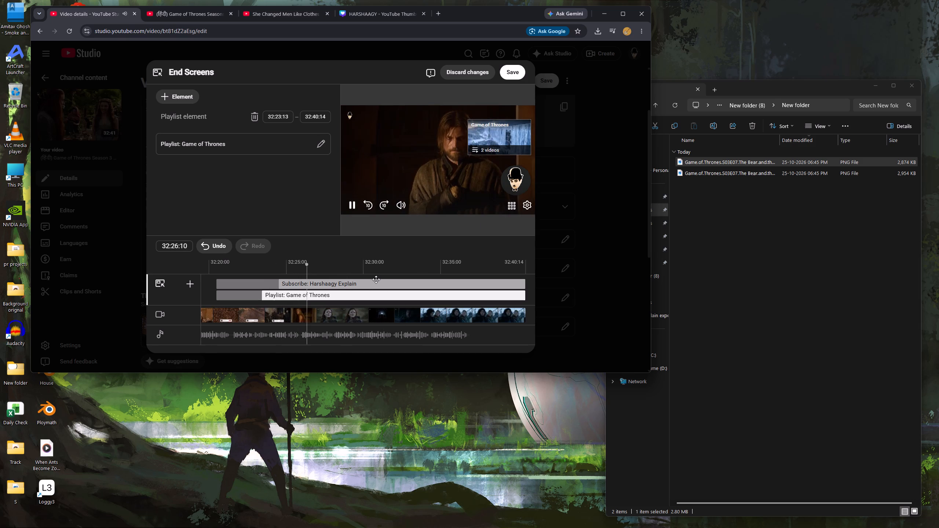
key(space)
key(space)
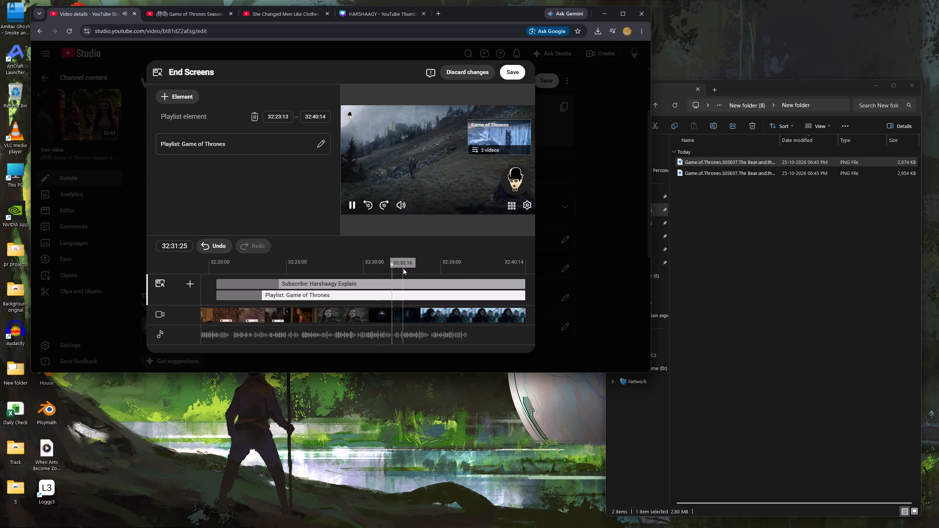
key(space)
Add a video element featuring "A Mysterious Alien Creature Appears in a Quiet Village" and place it at the frame's lower left.
drag(401, 265, 380, 269)
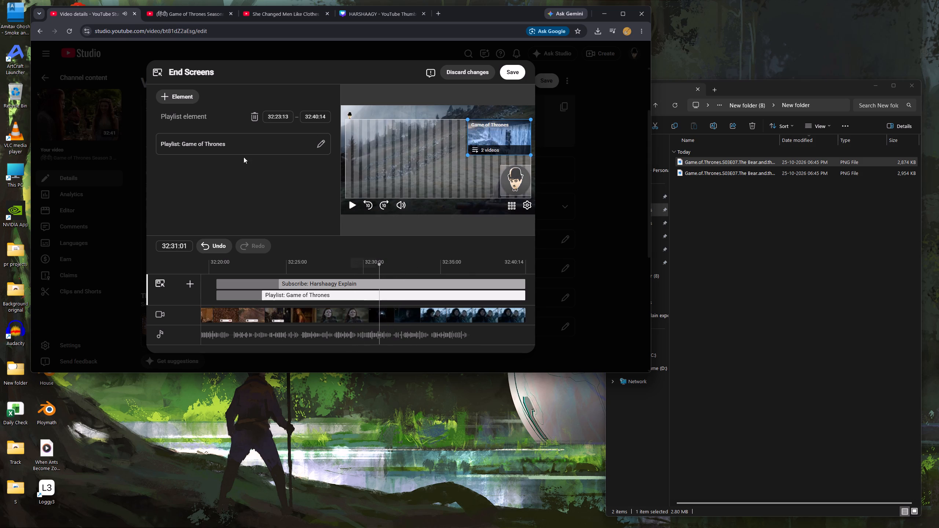
click(182, 93)
click(174, 100)
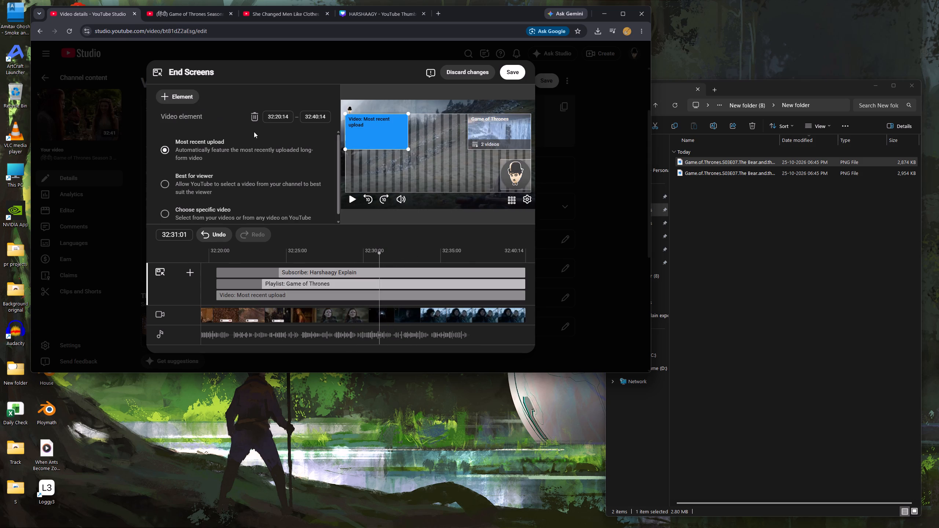
scroll(208, 204, down, 2)
click(201, 203)
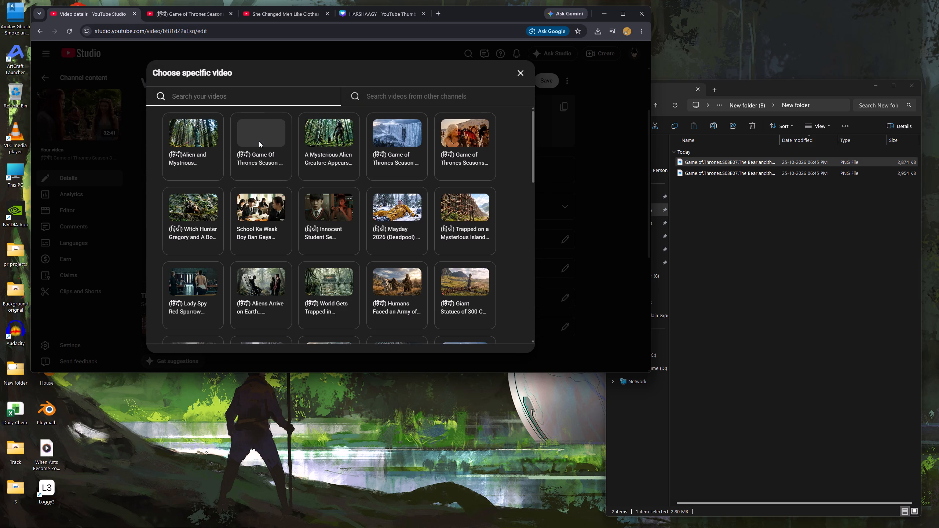
click(334, 146)
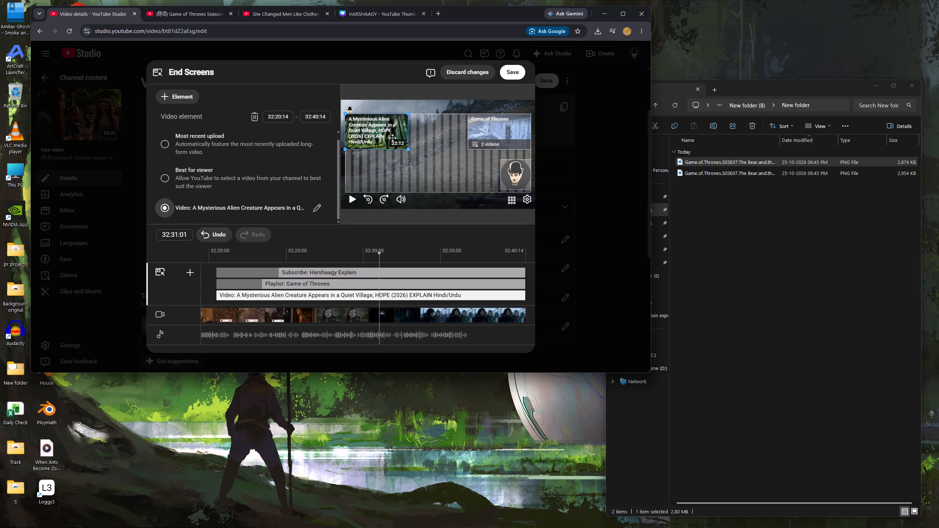
drag(388, 138, 376, 187)
key(space)
key(space)
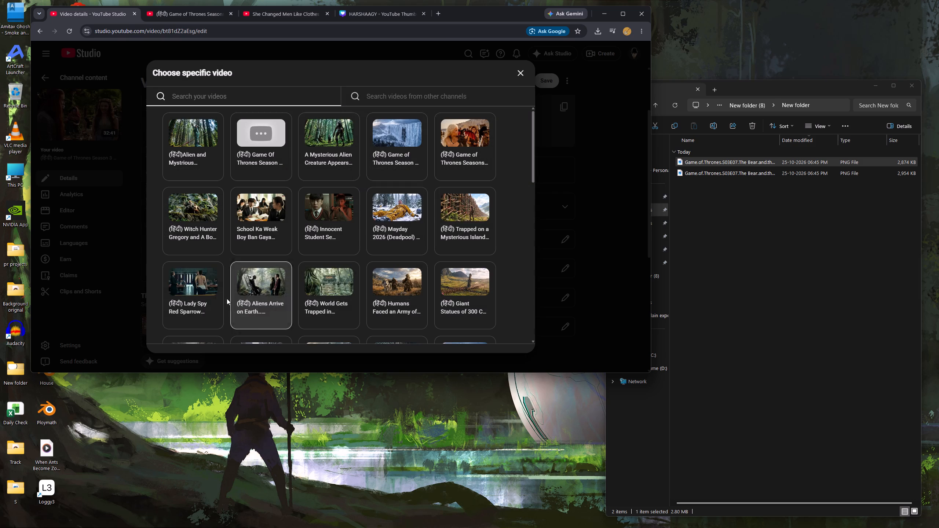
click(315, 168)
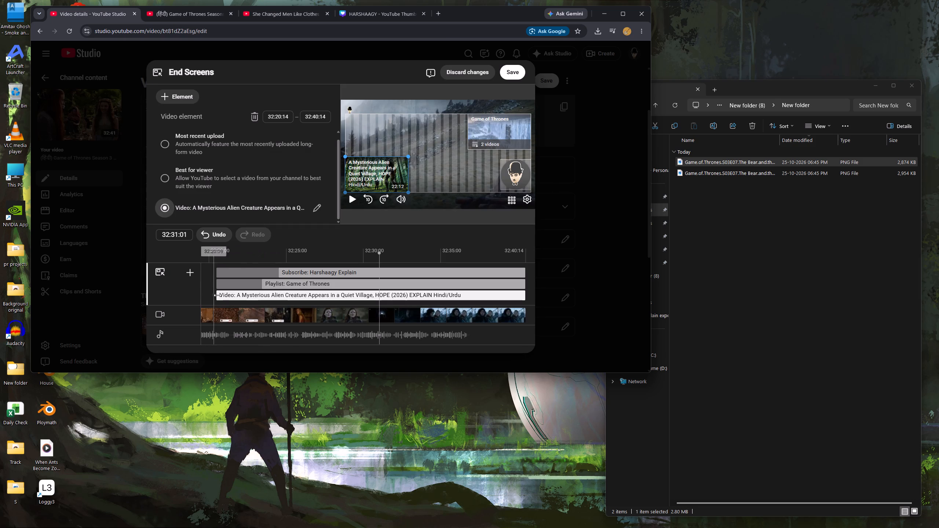
Delay the start of the Mysterious Alien Creature video element to 32:33:24, previewing playback to choose the moment.
click(219, 295)
click(216, 295)
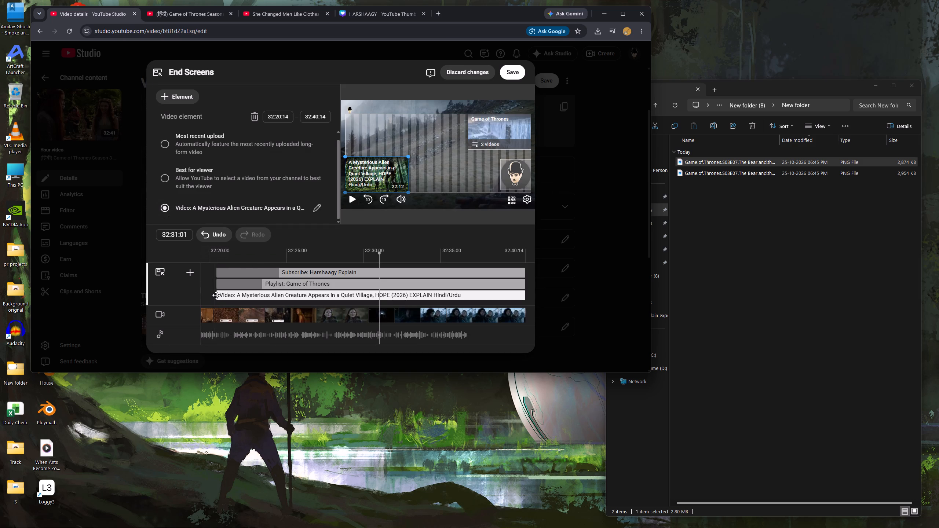
drag(215, 294, 370, 302)
key(space)
scroll(411, 315, down, 1)
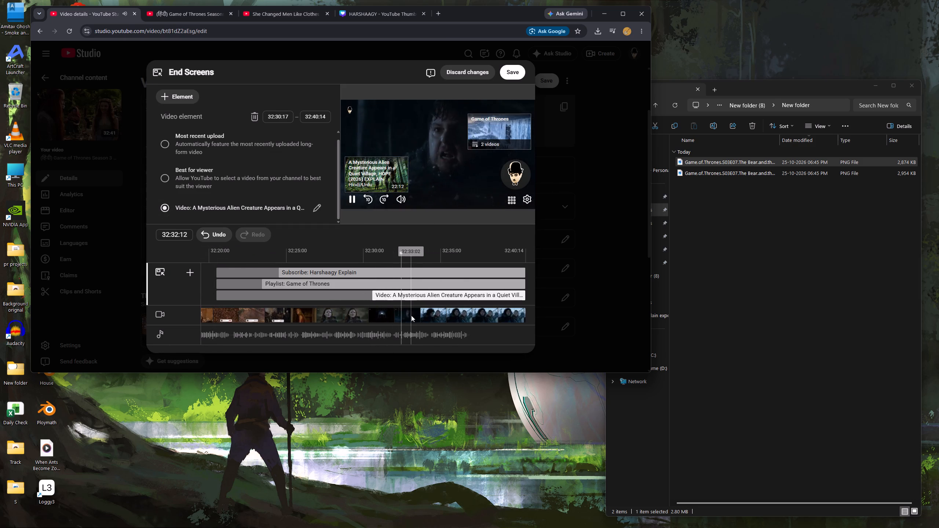
scroll(411, 315, down, 2)
key(space)
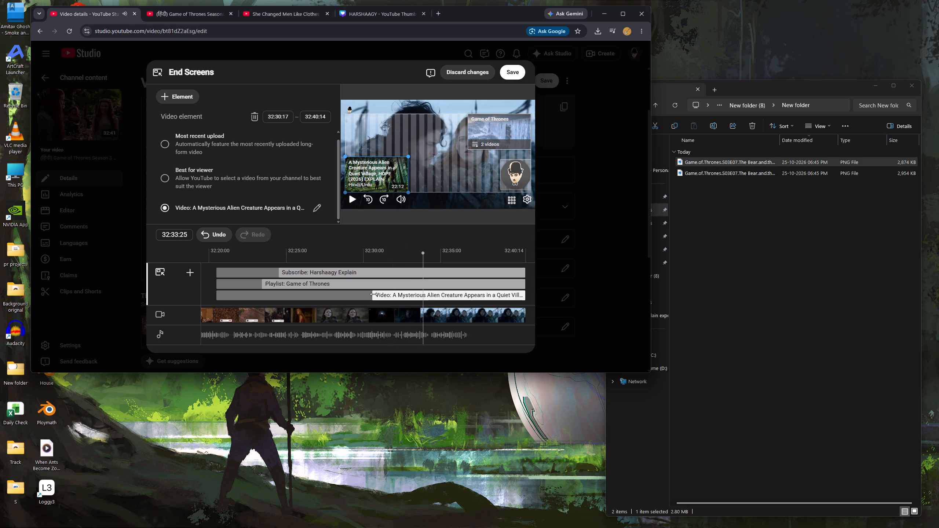
drag(373, 294, 421, 294)
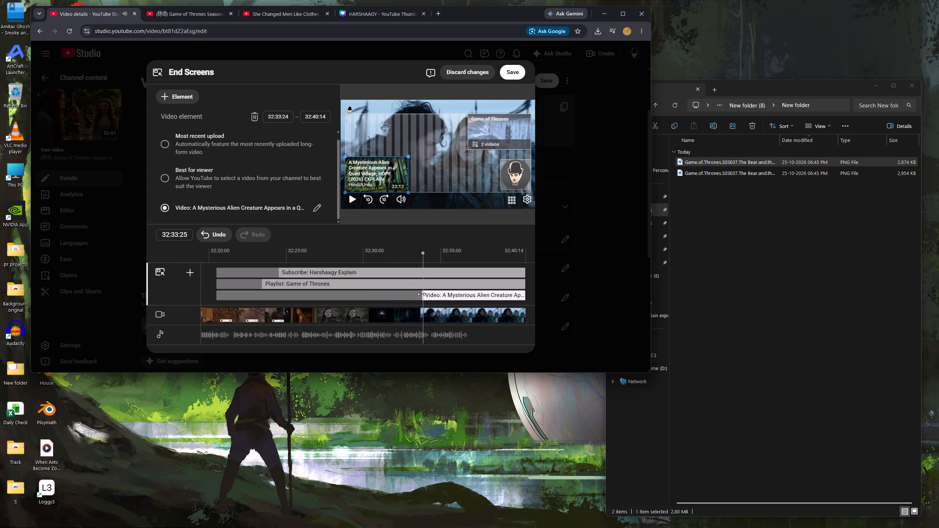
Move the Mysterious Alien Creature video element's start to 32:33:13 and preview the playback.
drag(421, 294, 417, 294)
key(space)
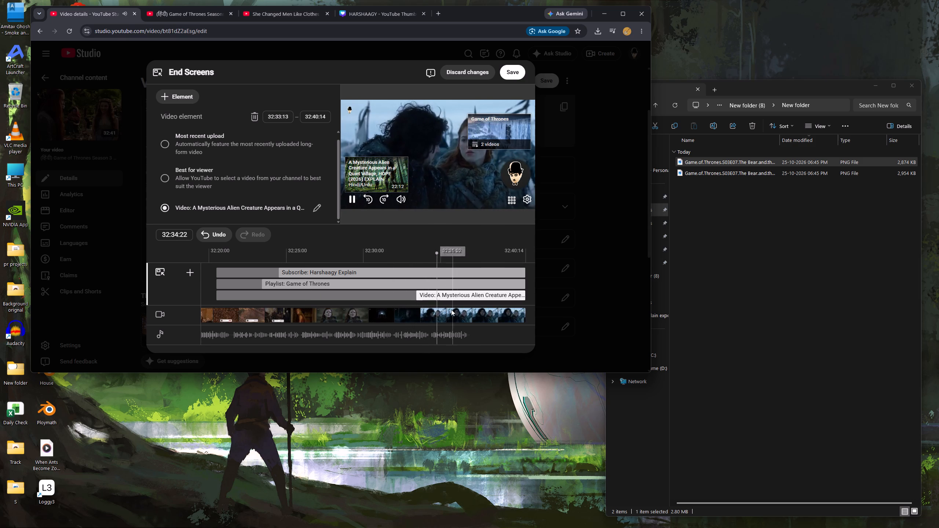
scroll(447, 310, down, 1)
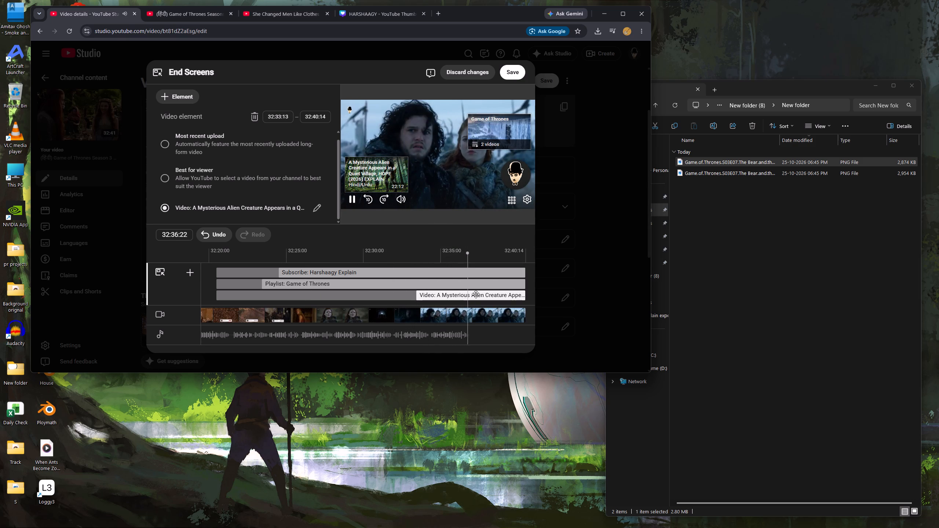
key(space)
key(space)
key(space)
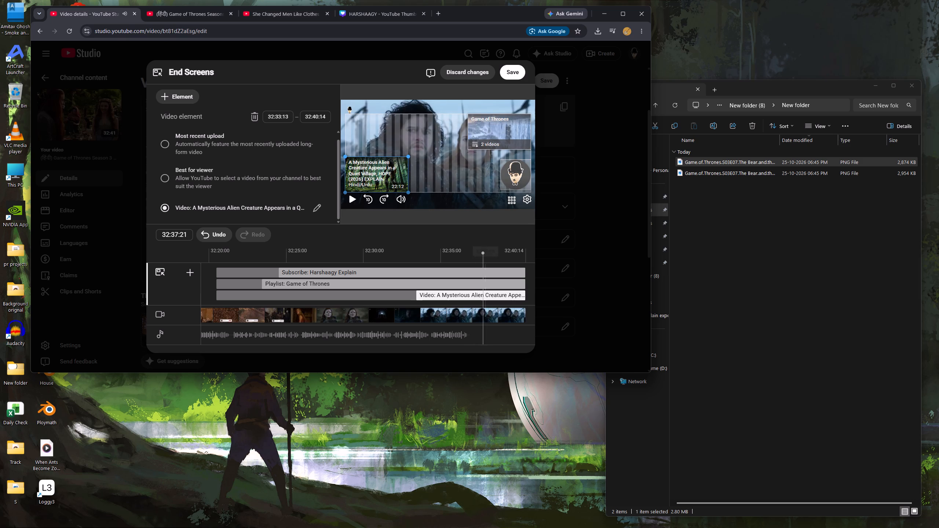
Move the Mysterious Alien Creature video element's start to 32:28:29 and preview the end screen from about 32:25.
drag(481, 254, 409, 272)
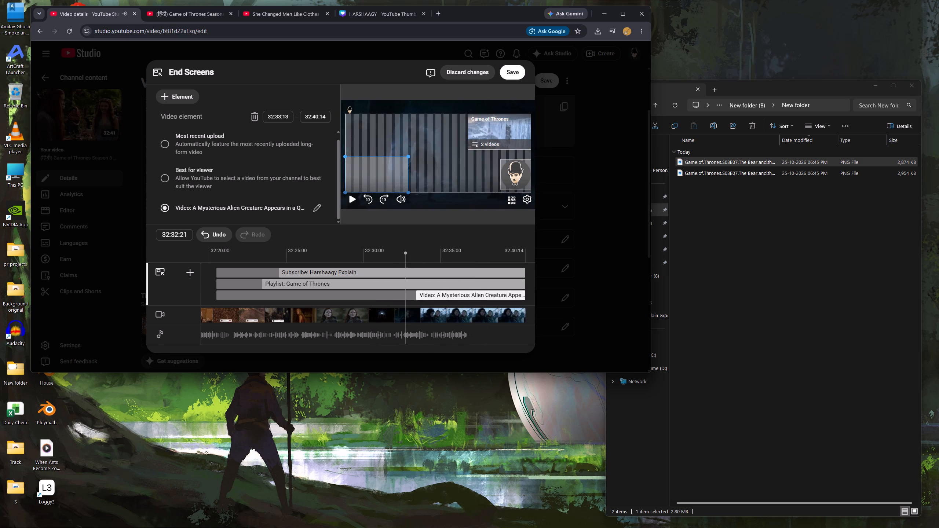
drag(409, 272, 416, 273)
drag(414, 297, 346, 302)
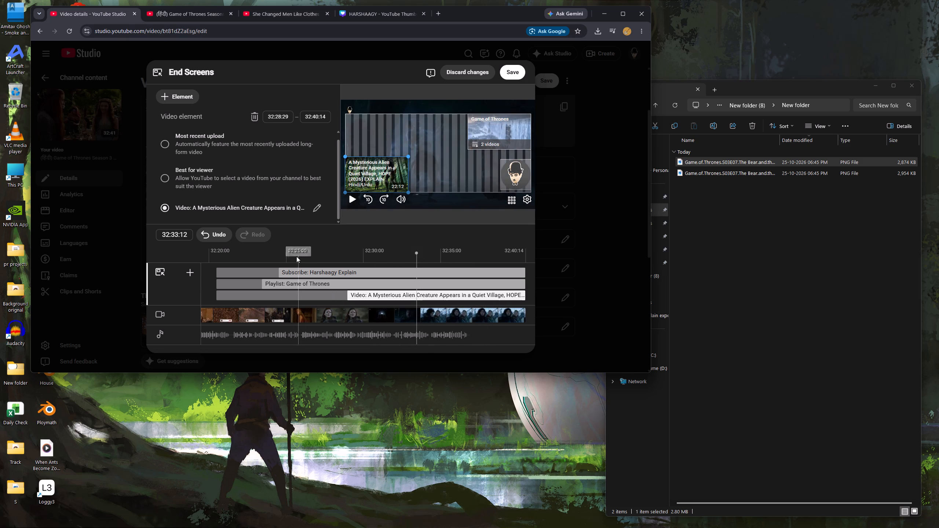
click(292, 256)
key(space)
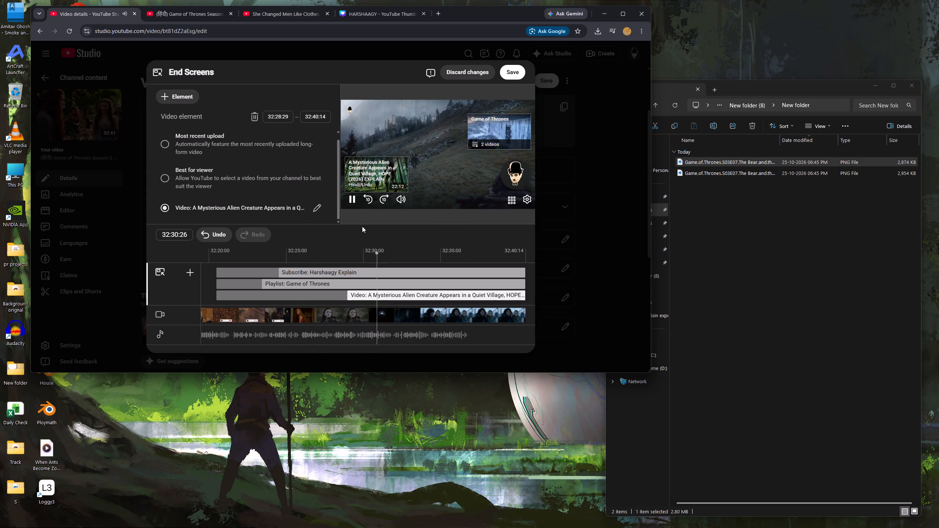
key(space)
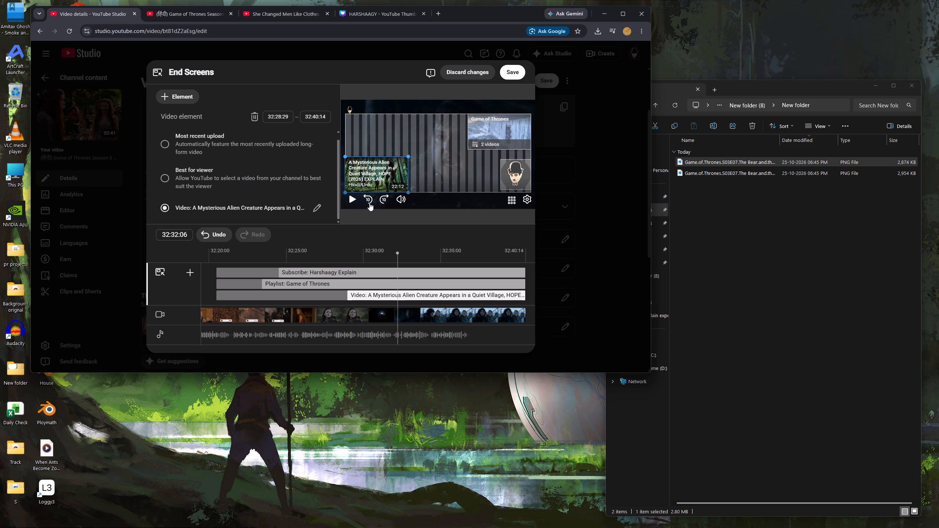
Save the end screen elements.
click(509, 72)
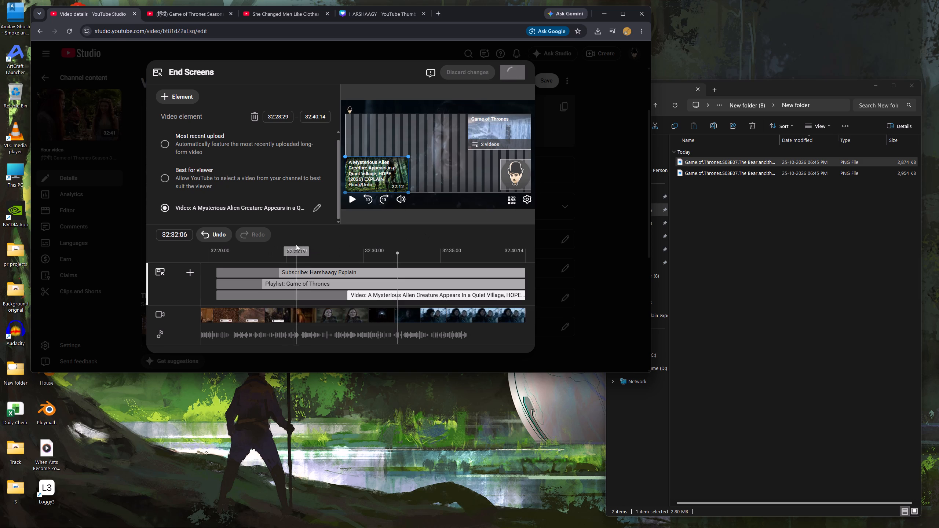
scroll(331, 291, up, 6)
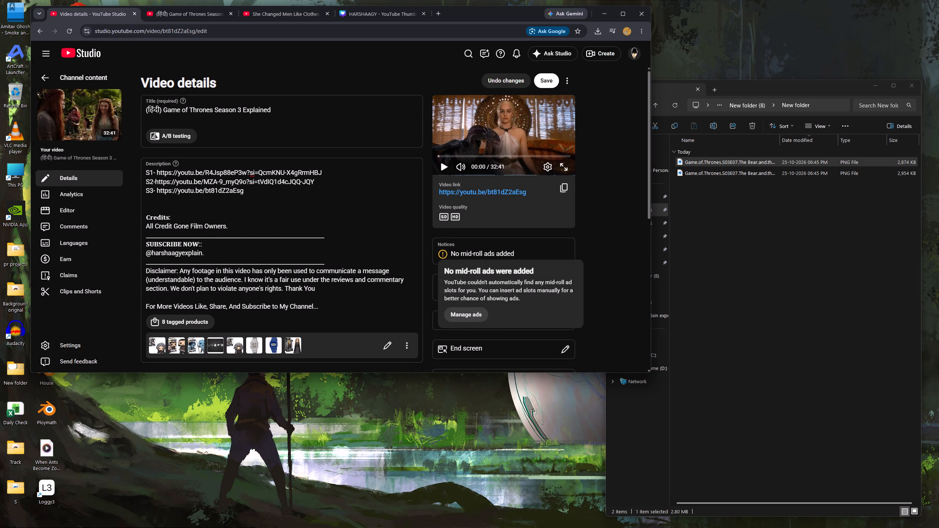
Leave the video details page without saving its changes and open the review of the video's mid-roll ad placement.
click(467, 312)
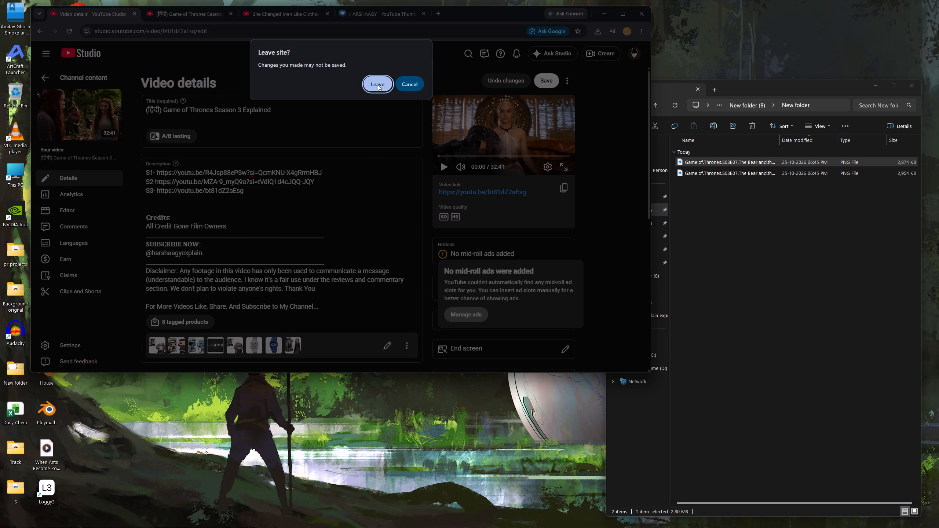
click(374, 84)
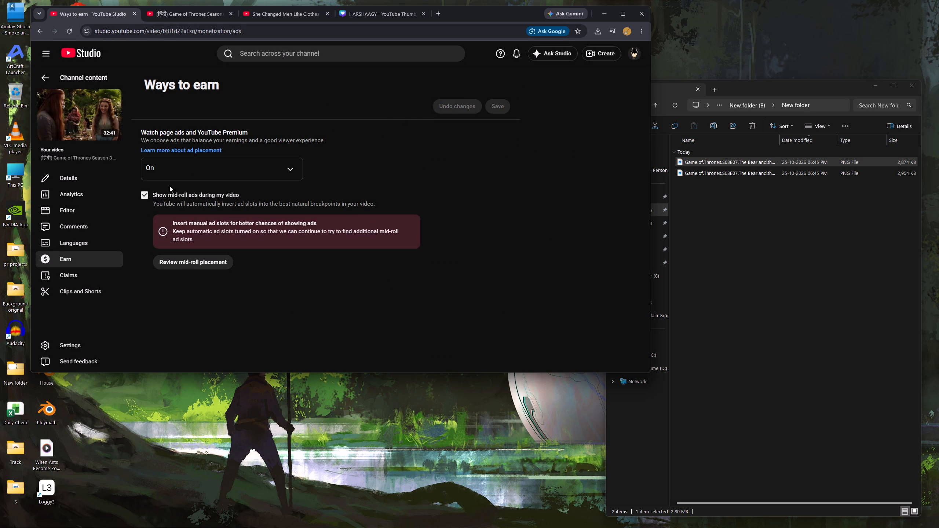
click(179, 263)
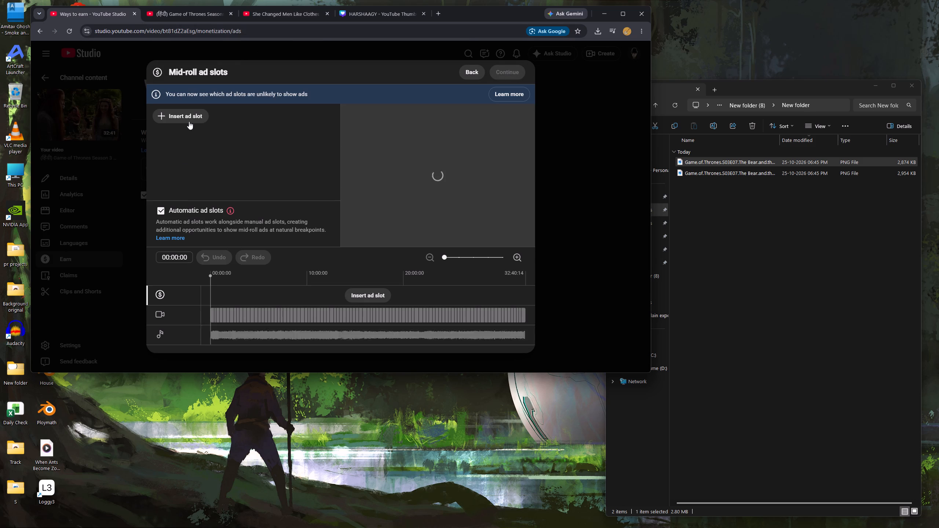
Insert a manual ad slot at the start of the video, 00:00:00.
click(184, 114)
Scrub through the video for a suitable scene change and insert a manual ad slot at 08:24:18.
drag(251, 280, 356, 282)
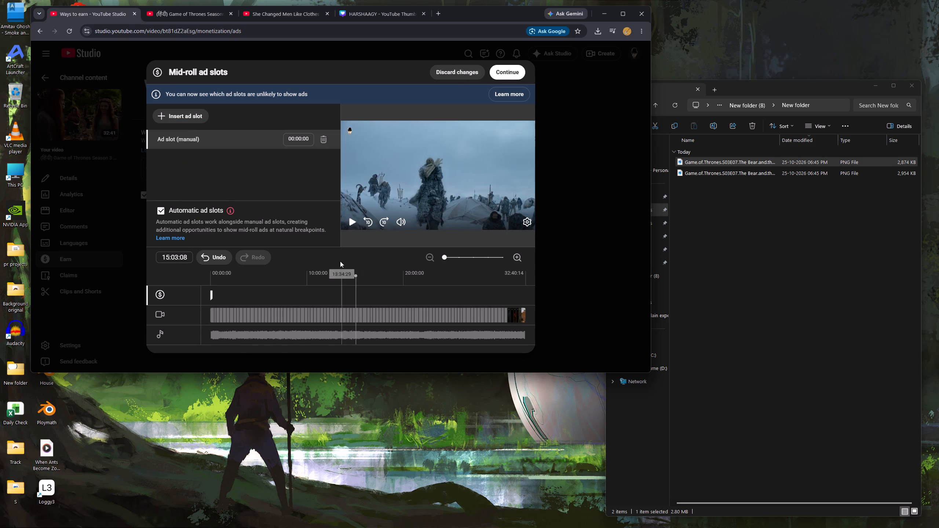
drag(335, 275, 321, 278)
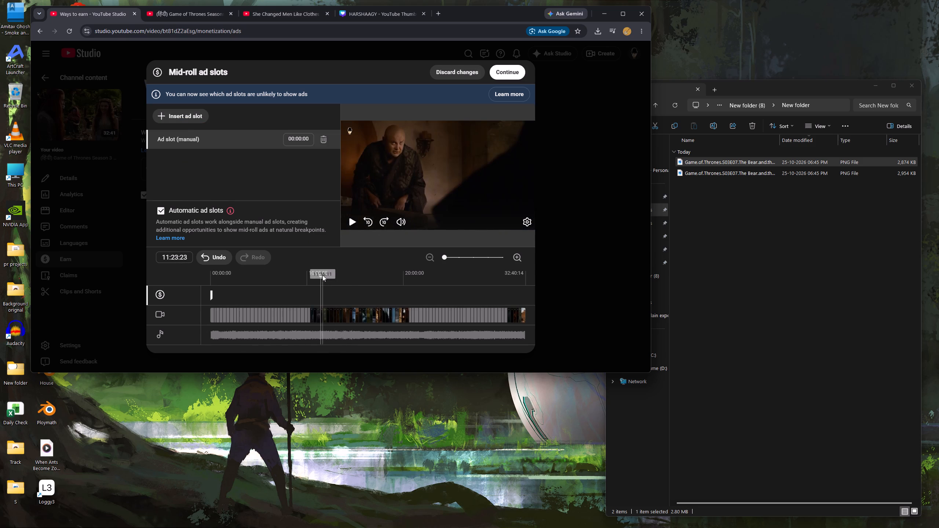
drag(322, 275, 330, 275)
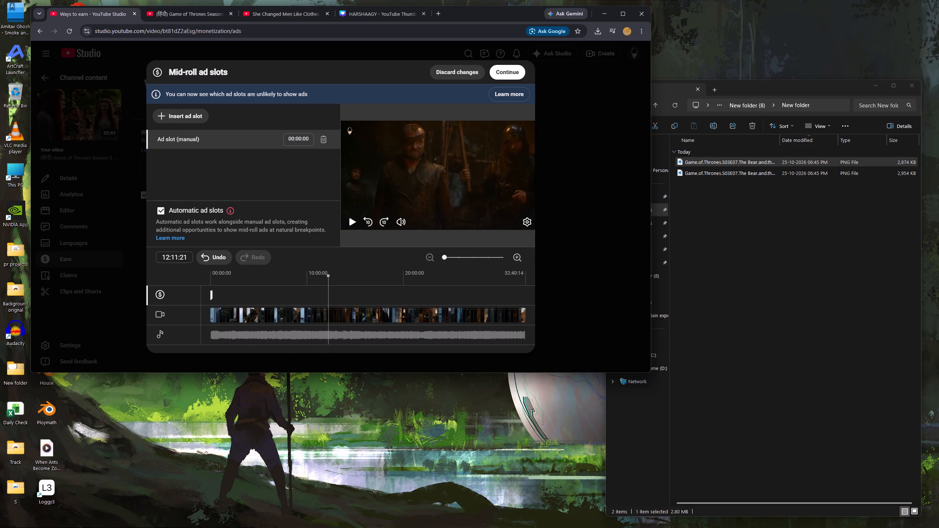
drag(330, 275, 340, 276)
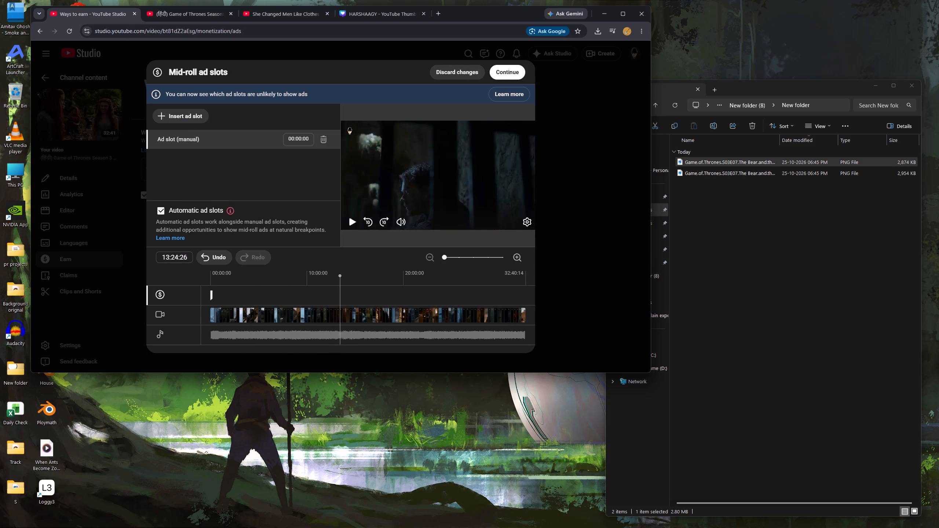
drag(340, 276, 347, 277)
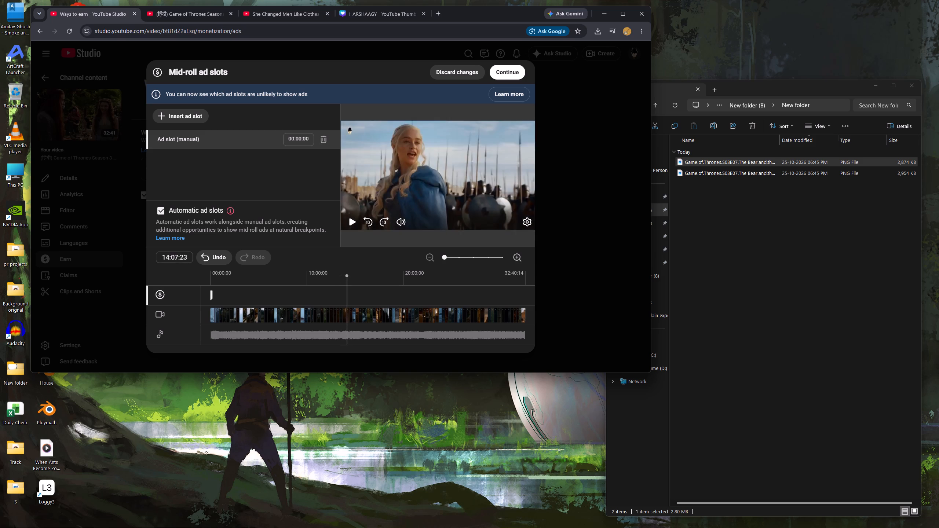
drag(347, 277, 282, 291)
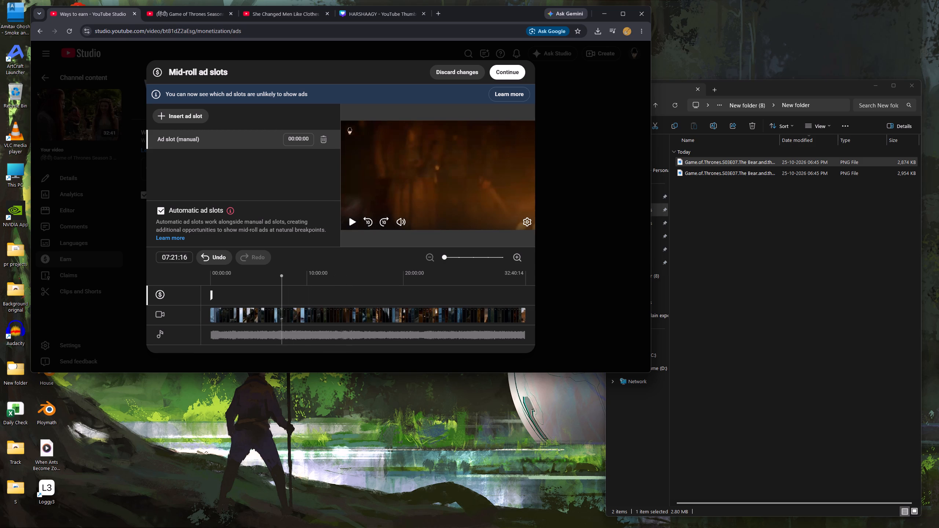
drag(282, 291, 280, 294)
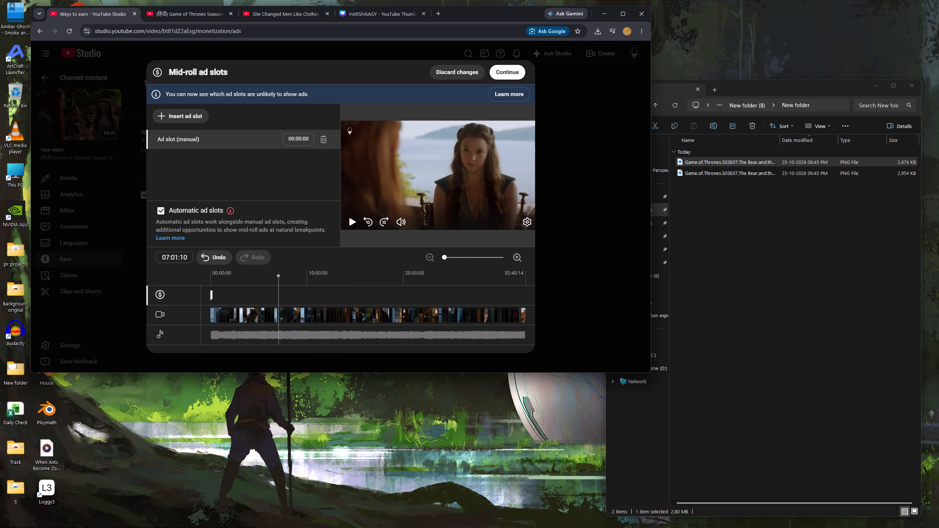
drag(280, 294, 285, 294)
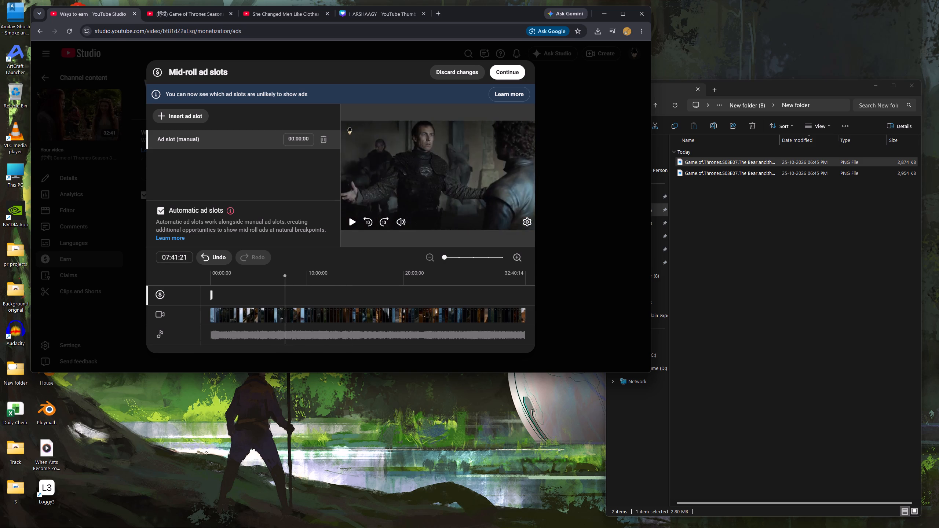
drag(285, 294, 291, 294)
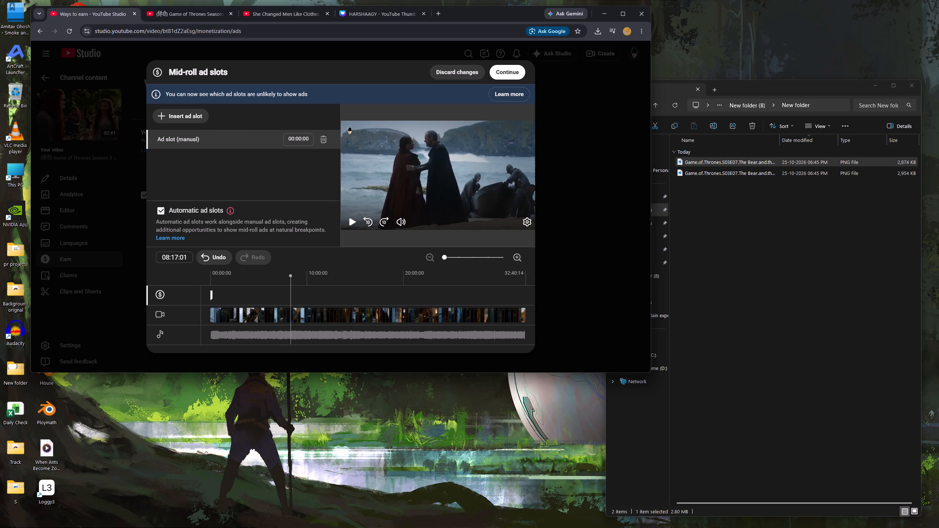
drag(291, 294, 292, 294)
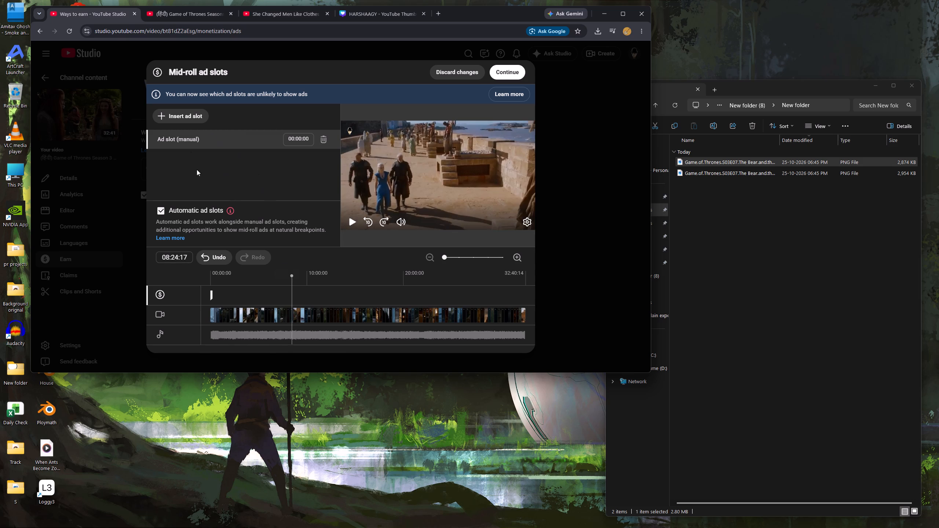
click(182, 118)
Find a scene break past 17 minutes and insert a manual ad slot at 18:40:08.
drag(330, 283, 384, 288)
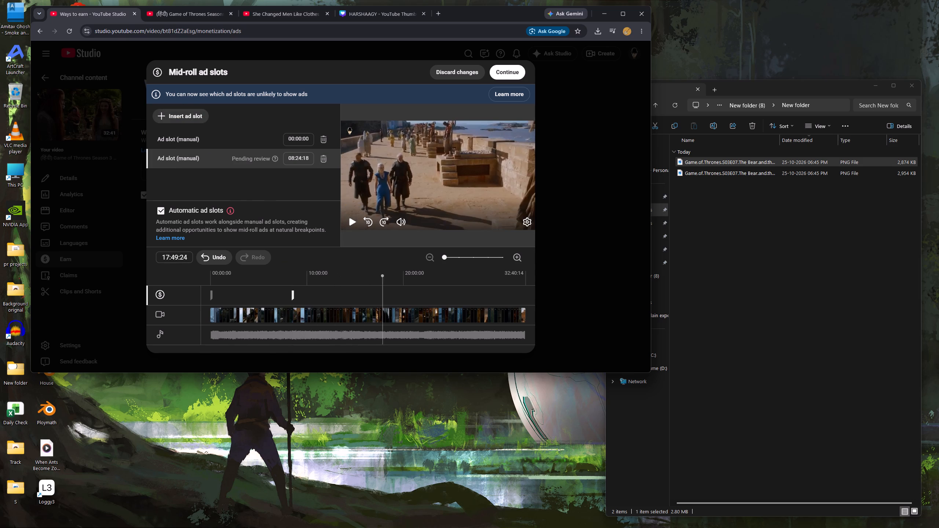
drag(384, 288, 386, 288)
drag(386, 281, 385, 281)
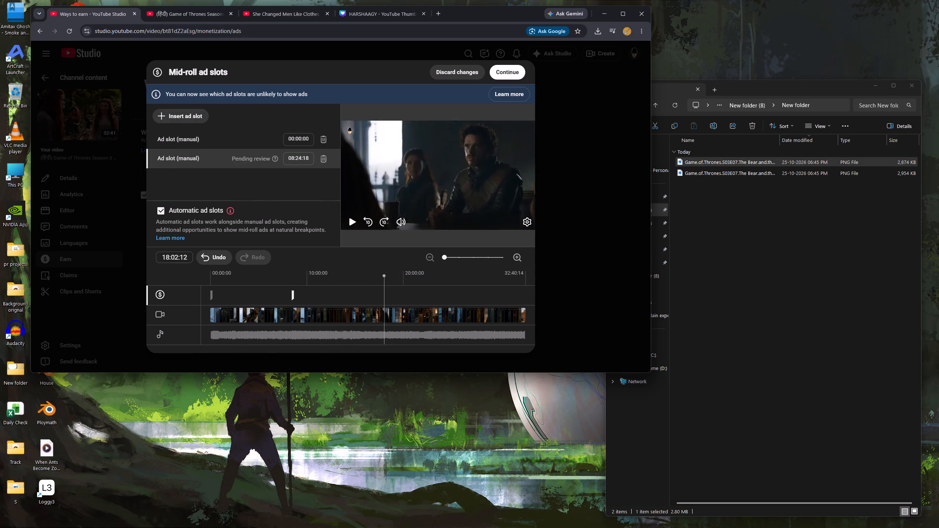
drag(385, 281, 388, 281)
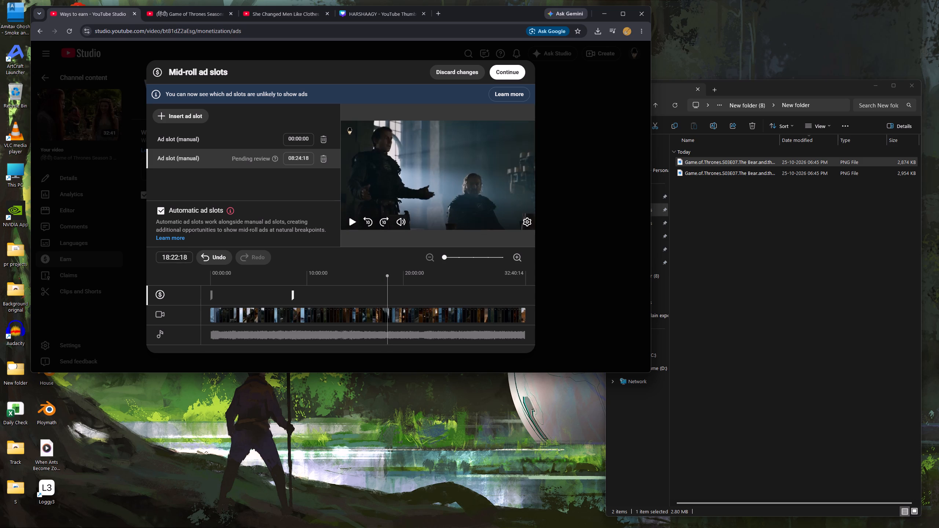
drag(388, 281, 391, 281)
click(179, 120)
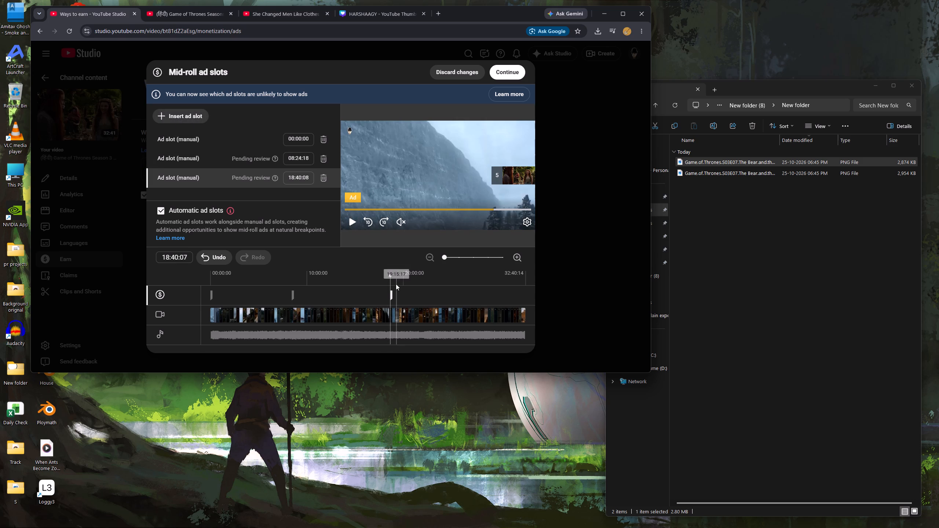
Scrub further along the timeline and insert a manual ad slot at 25:49:06.
drag(390, 282, 398, 282)
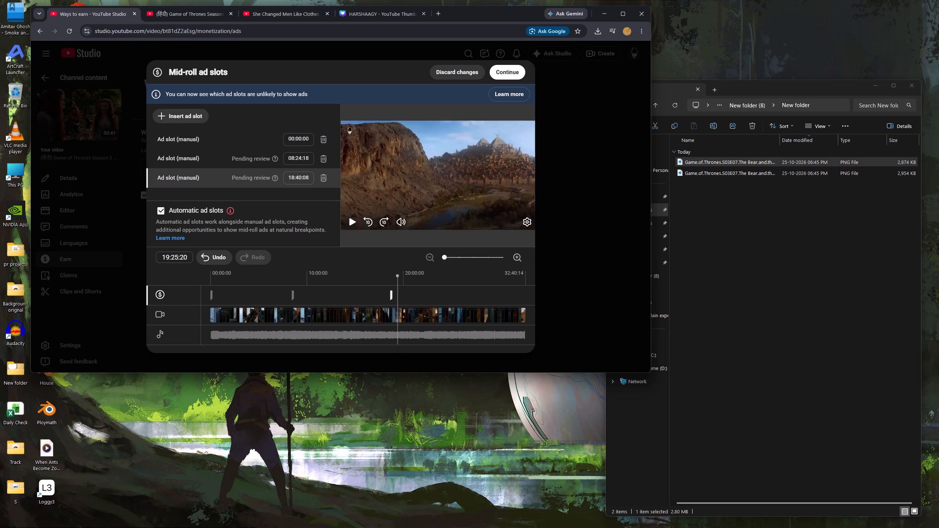
drag(398, 282, 426, 282)
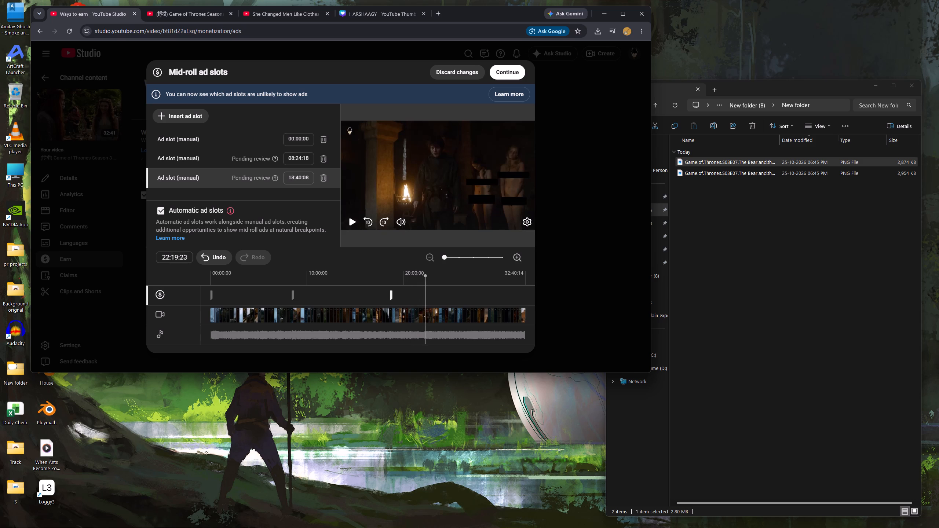
drag(426, 282, 461, 282)
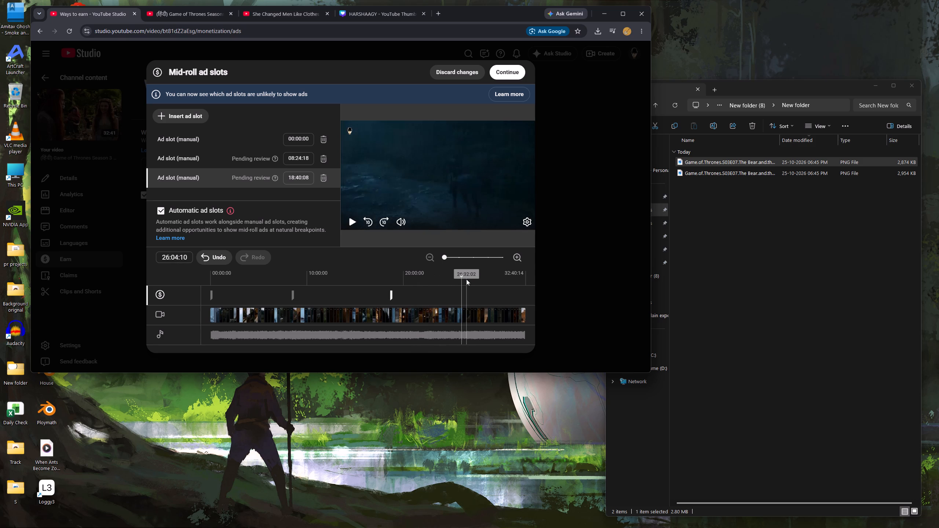
click(461, 282)
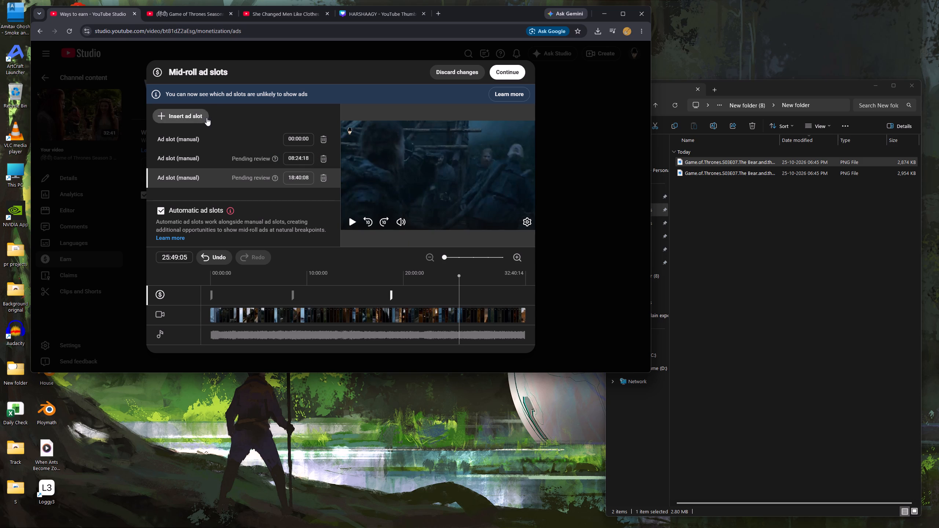
click(190, 115)
Scrub towards the end of the video for a scene change and insert a manual ad slot with the playhead at 32:02:18.
drag(458, 282, 481, 282)
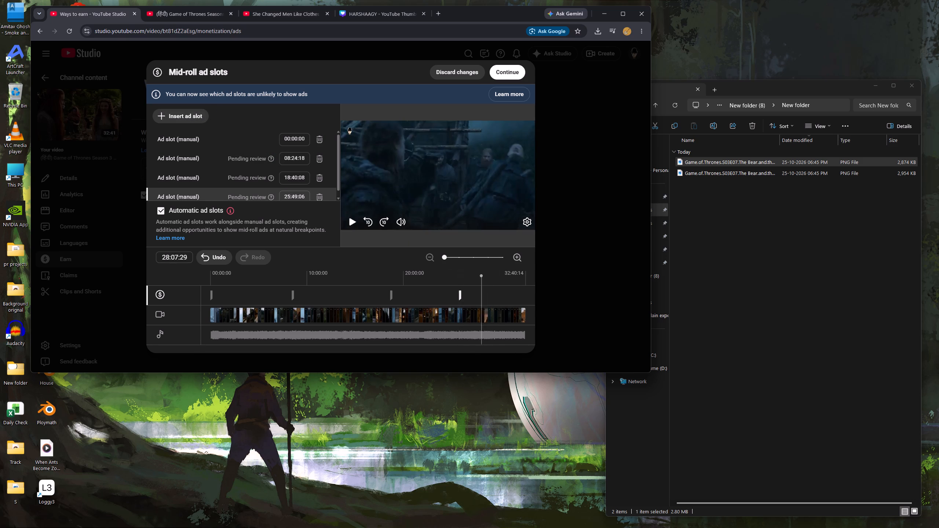
drag(481, 282, 509, 283)
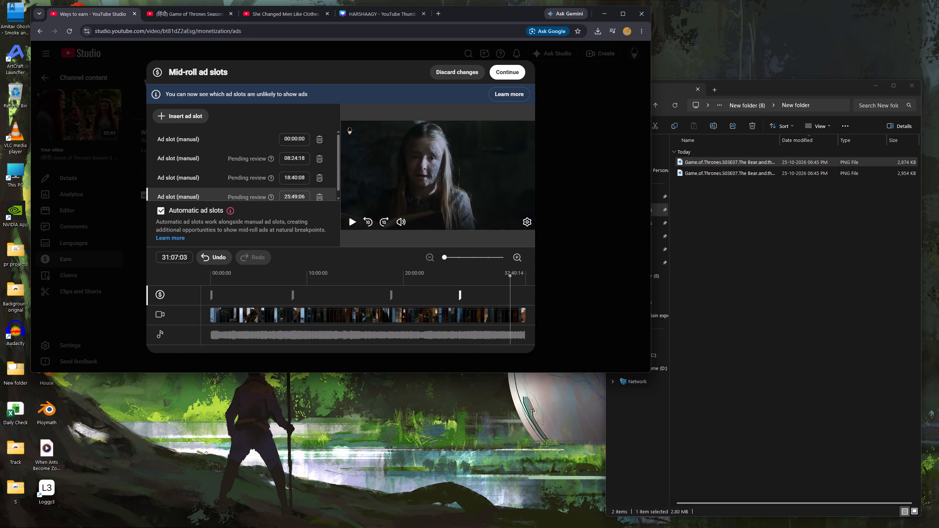
drag(509, 283, 514, 283)
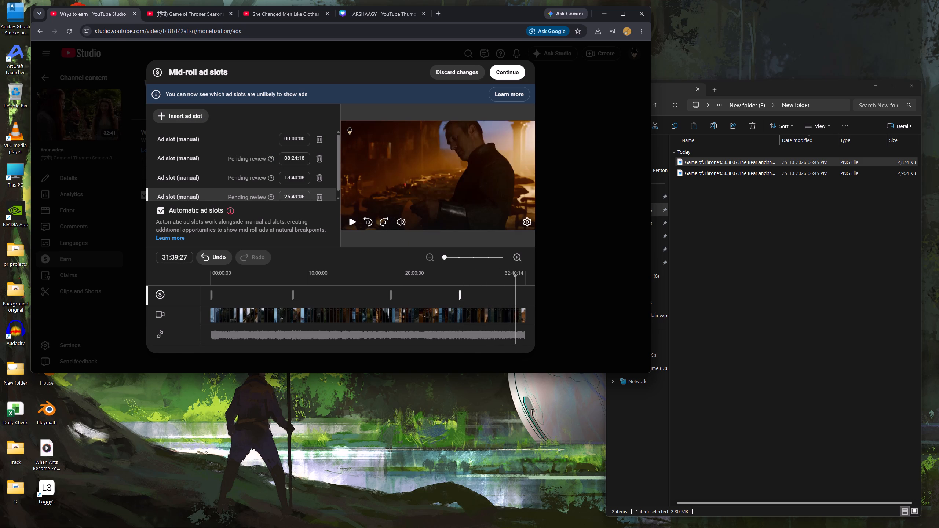
drag(514, 283, 515, 283)
drag(515, 283, 516, 283)
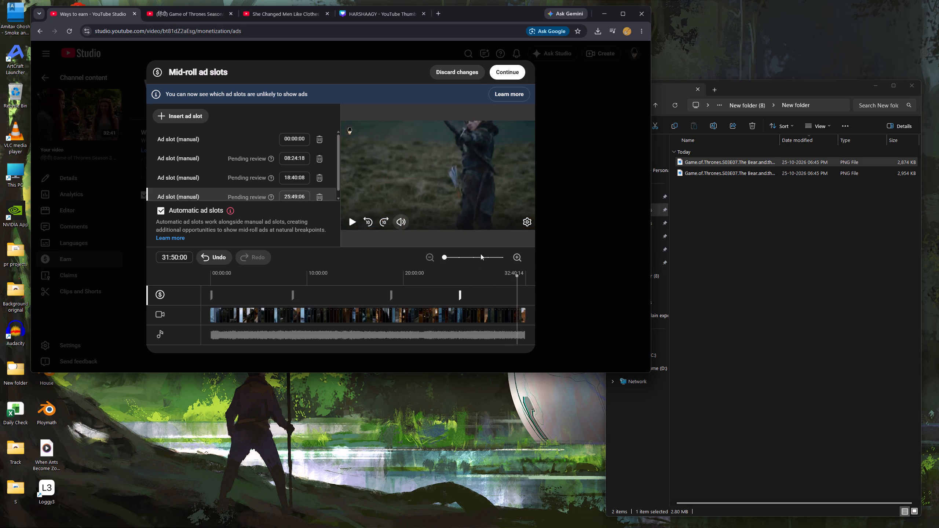
click(518, 279)
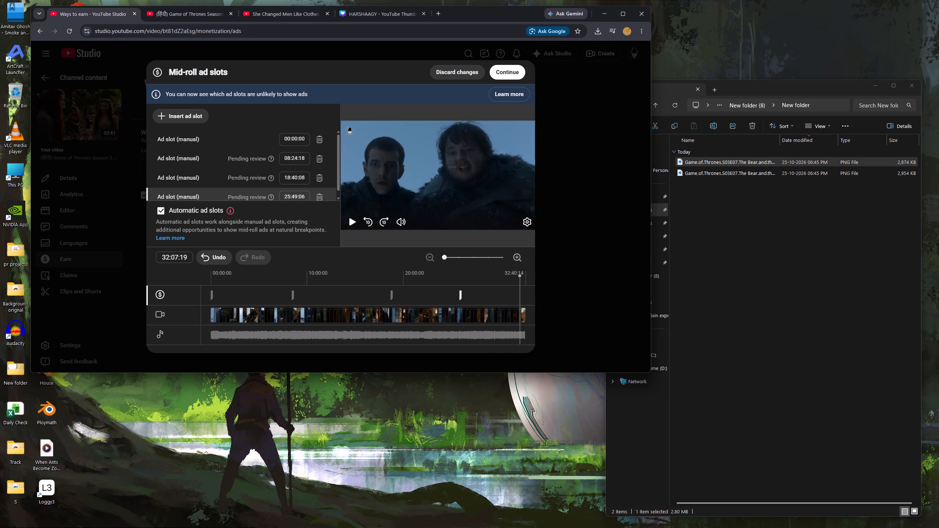
click(519, 278)
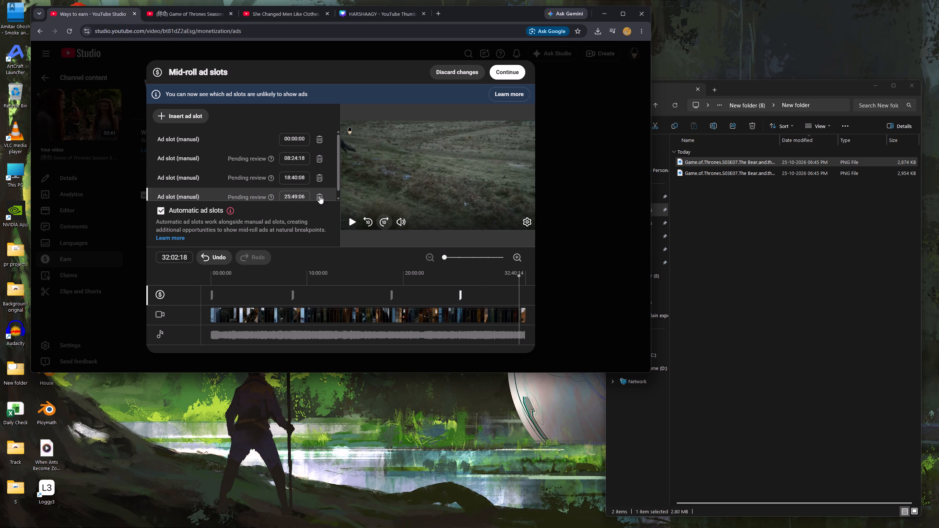
click(180, 117)
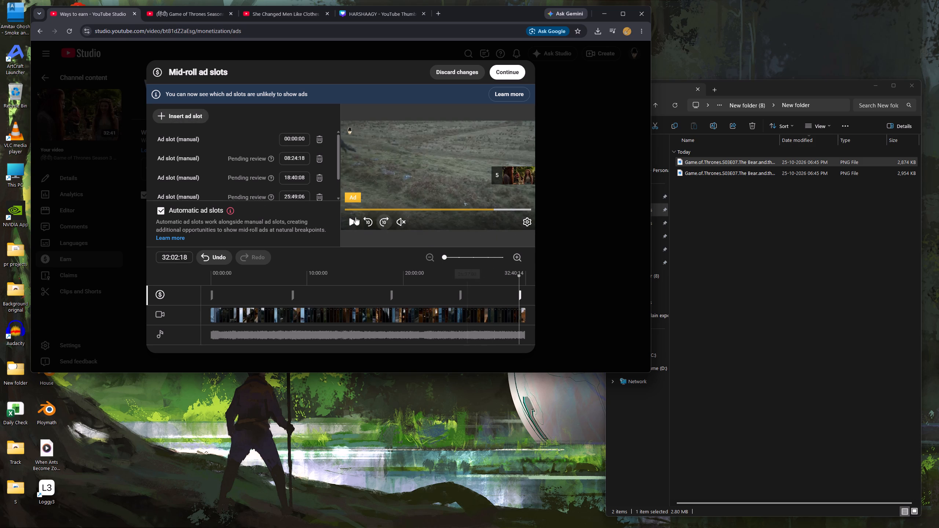
Disable automatic ad slots and save the manual mid-roll ad placement for the video.
click(188, 209)
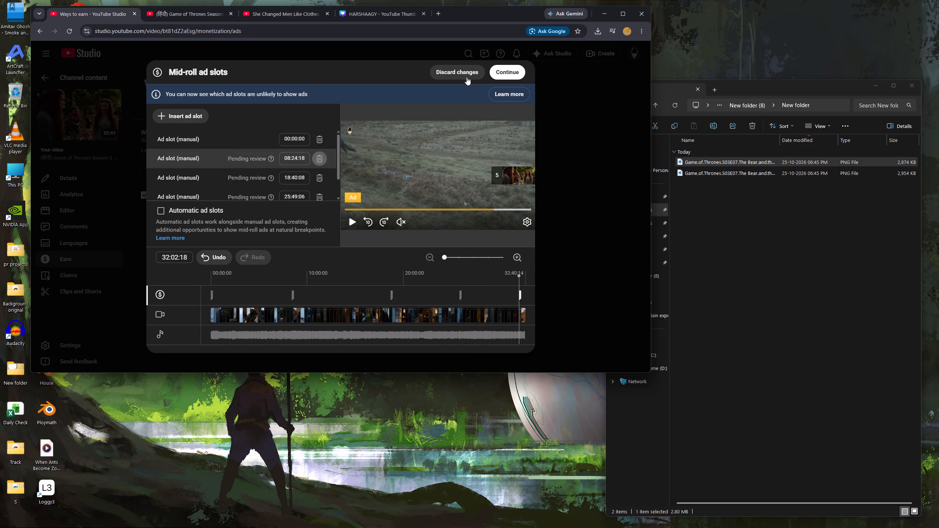
click(508, 72)
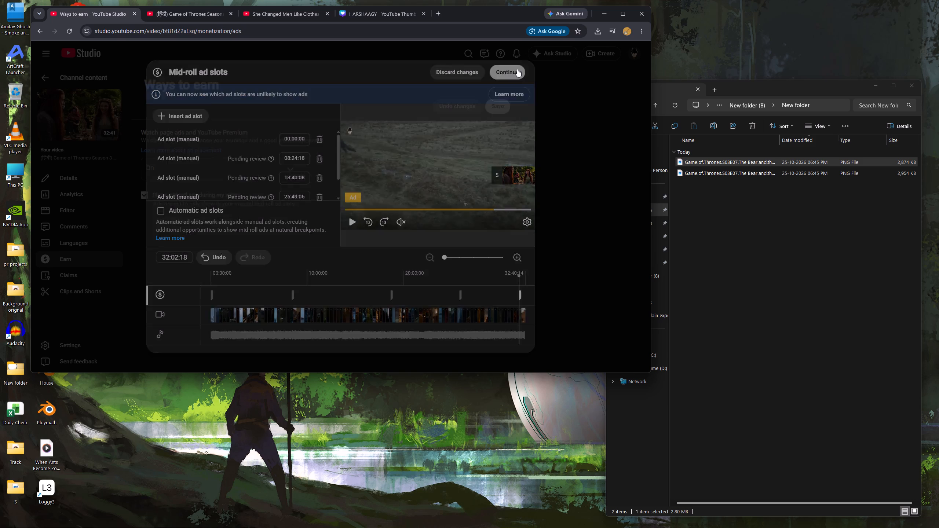
click(503, 110)
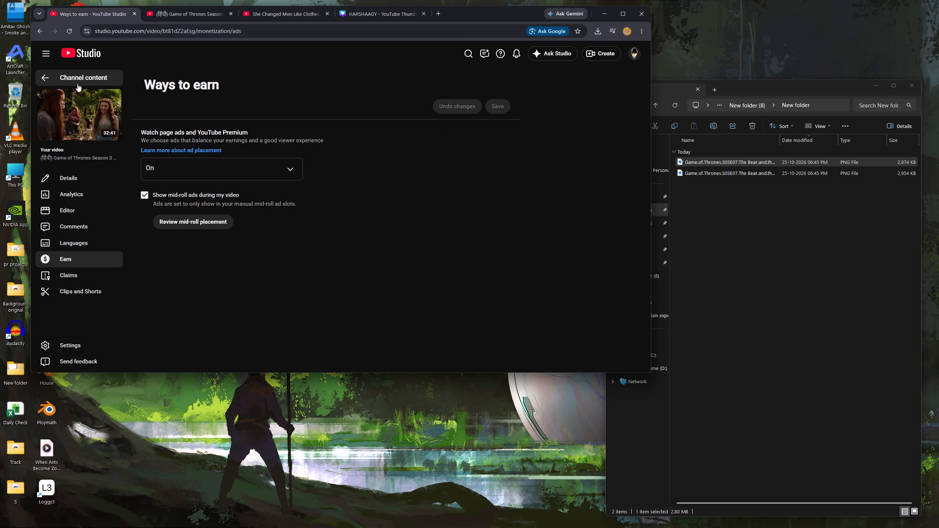
Return to the channel content list and open the unlisted Game of Thrones Season 3 video's details at its empty description.
click(48, 78)
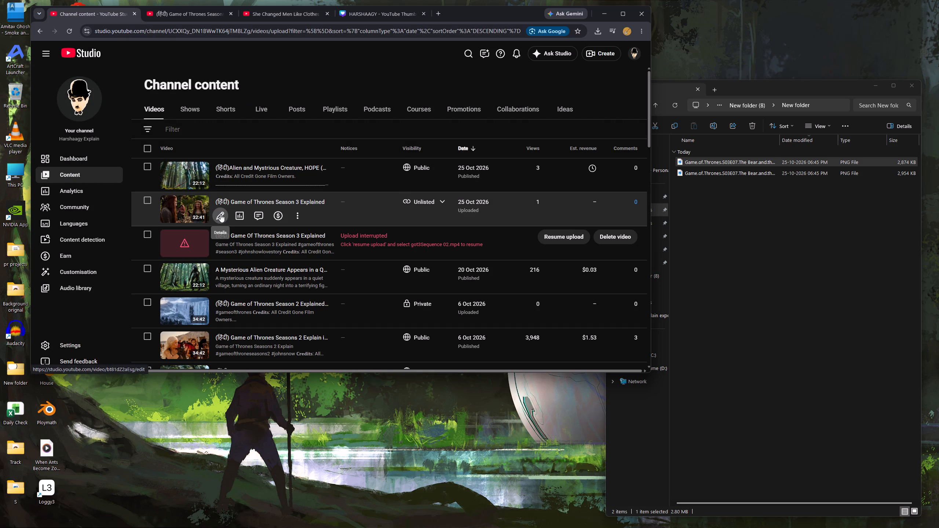
click(220, 214)
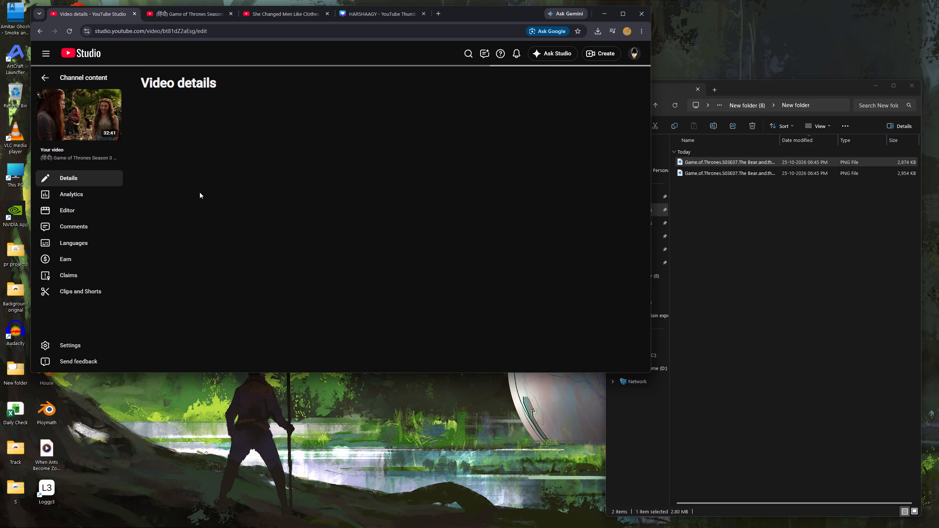
click(183, 180)
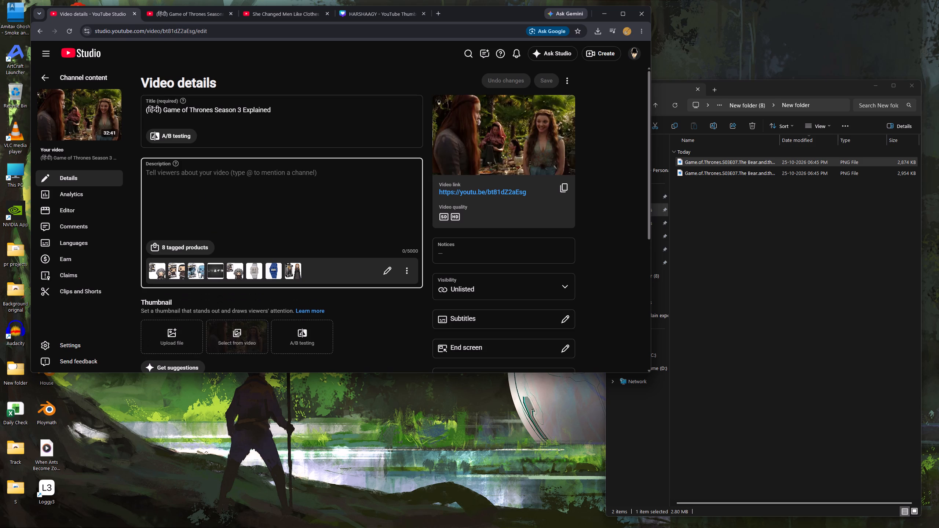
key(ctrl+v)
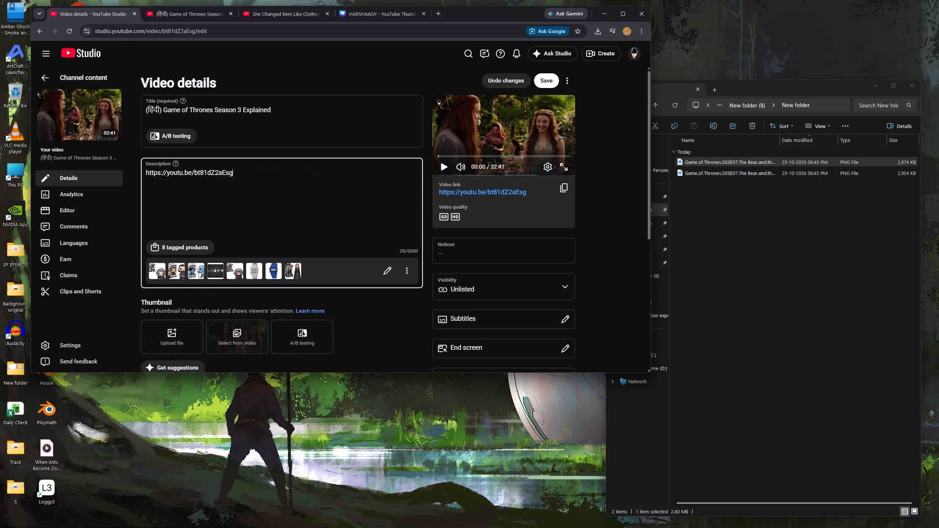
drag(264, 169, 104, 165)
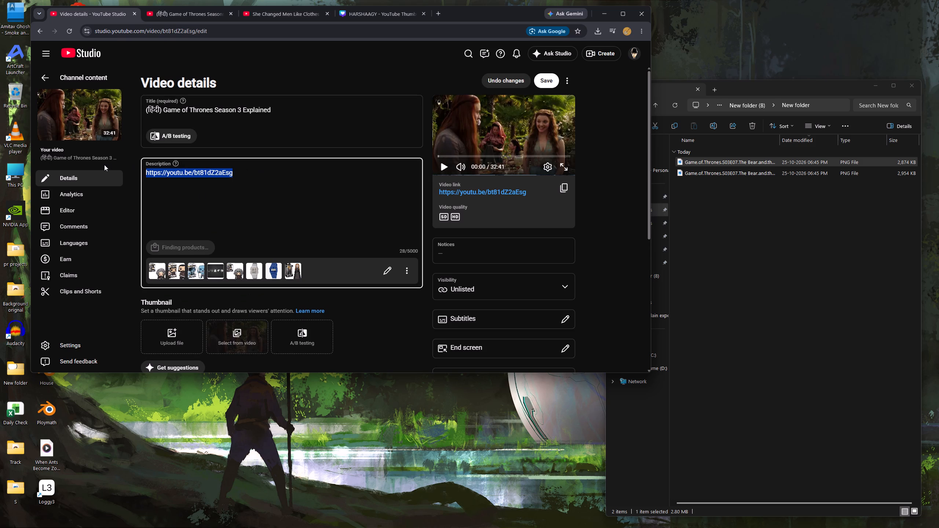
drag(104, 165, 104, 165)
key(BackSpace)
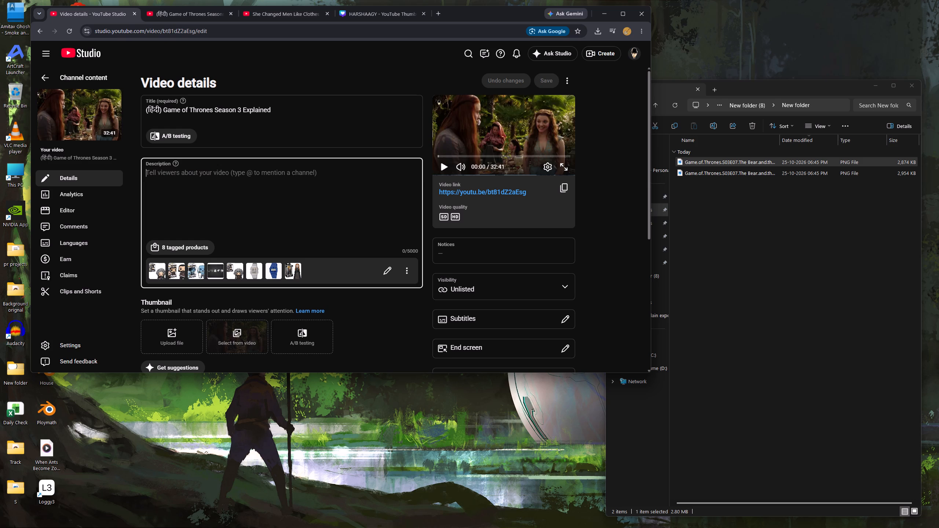
Paste the copied credits, subscribe and disclaimer text into the description and add two blank lines above it.
key(super+v)
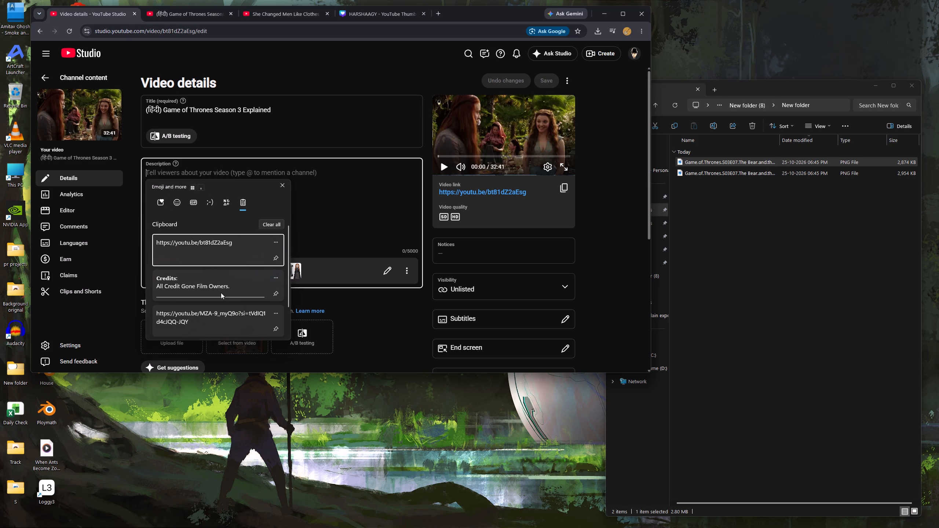
click(164, 282)
key(ctrl+v)
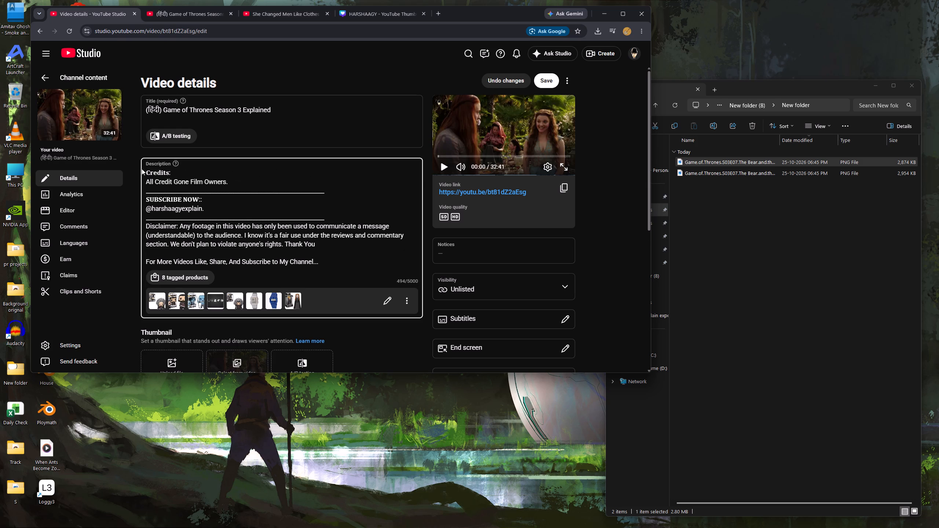
click(147, 169)
key(Return)
key(Return)
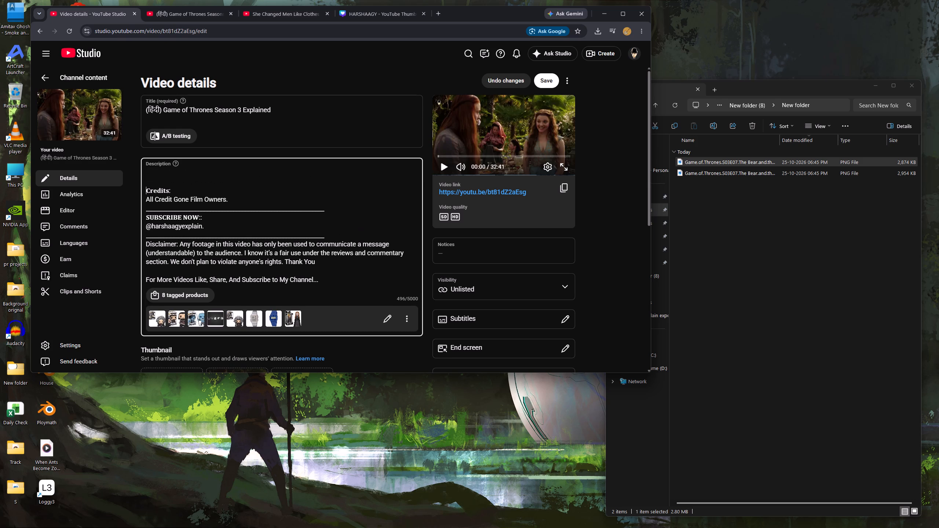
Enter the label "S1 - " on the first line of the description.
click(149, 173)
key(s)
key(BackSpace)
key(a)
key(BackSpace)
key(s)
key(1)
key(space)
text(-)
key(space)
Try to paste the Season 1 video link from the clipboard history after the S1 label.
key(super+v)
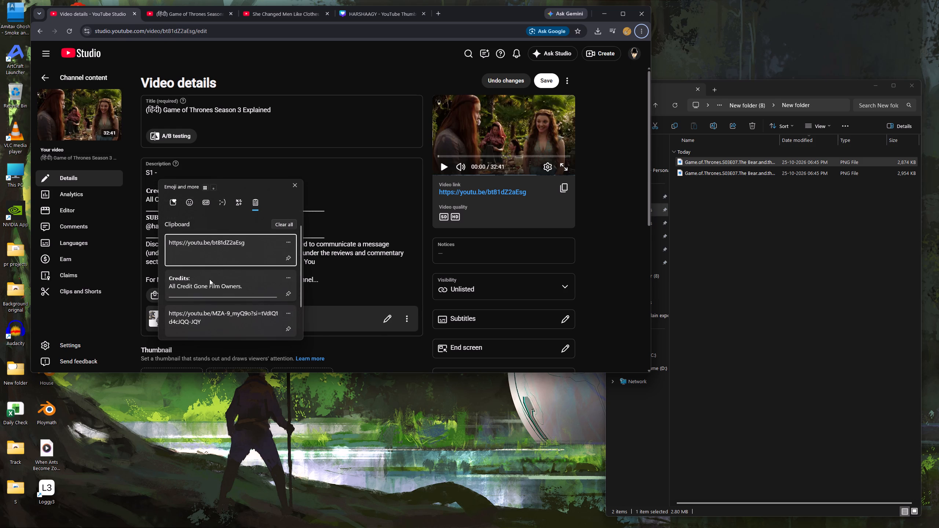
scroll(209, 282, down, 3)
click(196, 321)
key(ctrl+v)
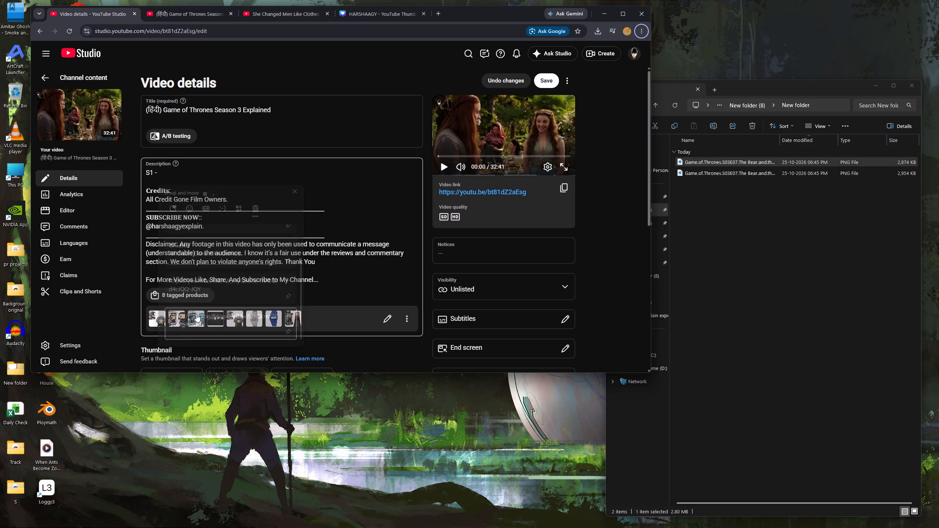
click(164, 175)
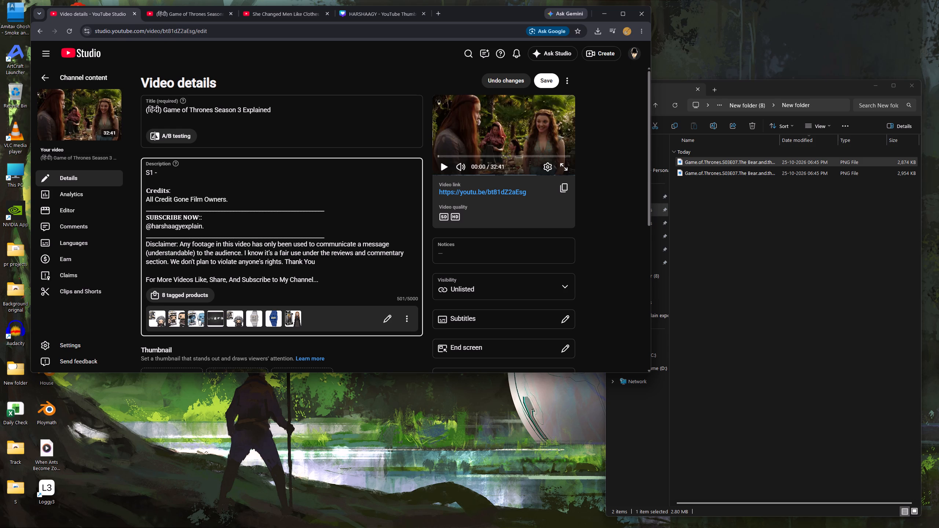
Insert the copied youtu.be/R4Jsp88eP3w link from the clipboard history after the "S1 -" label.
key(super+v)
scroll(186, 307, down, 5)
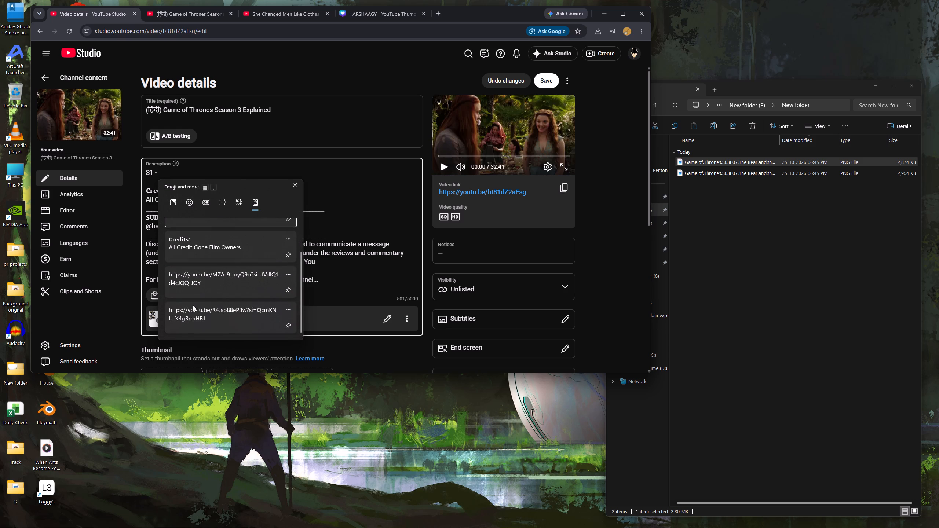
click(199, 316)
key(ctrl+v)
Add an "S2- " line below the S1 line with the copied youtu.be/MZA-9_myQ9o link from the clipboard history.
key(Return)
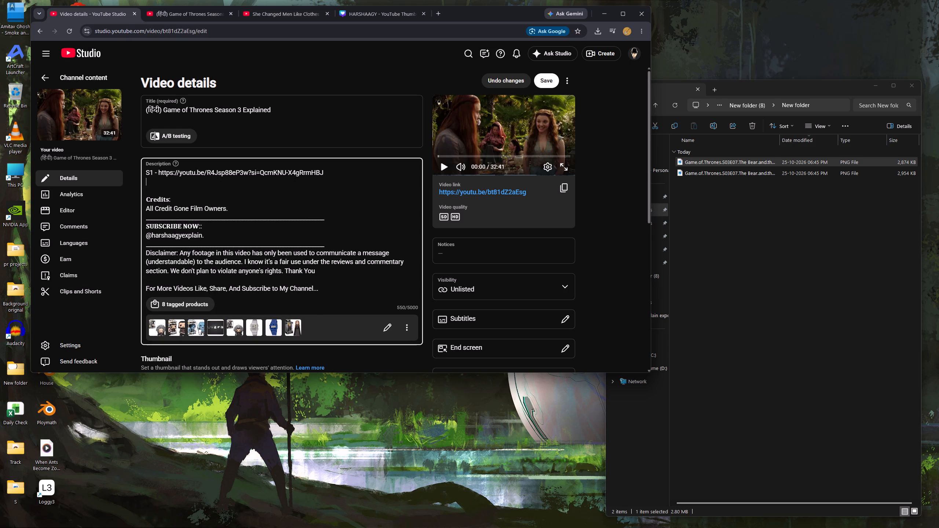
key(s)
key(2)
text(-)
key(space)
key(super+v)
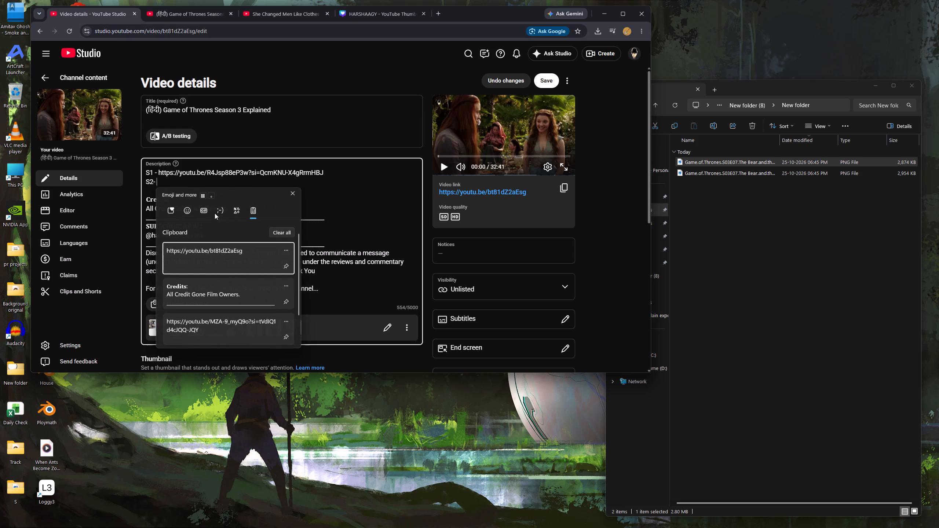
scroll(222, 306, down, 4)
click(229, 283)
key(ctrl+v)
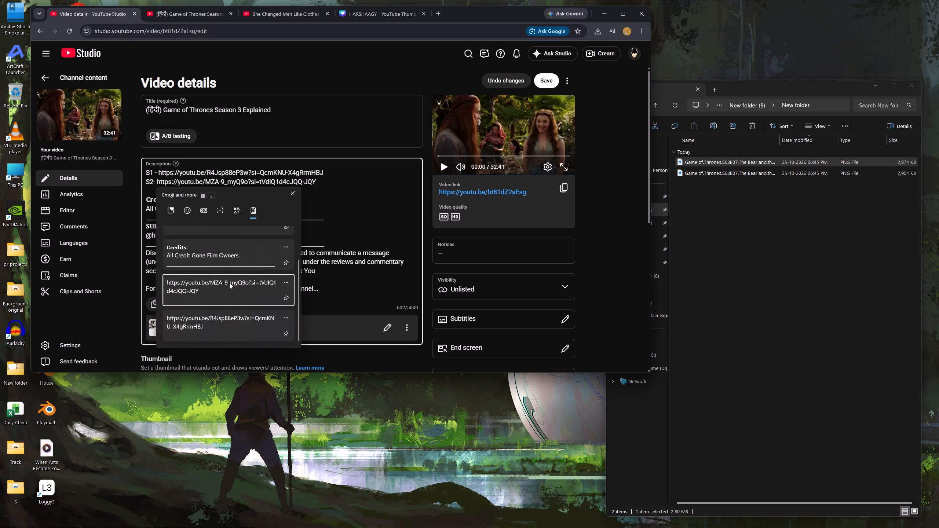
Add the hashtags #gameofthrones and #s3 on separate lines at the end of the description, after a blank line.
scroll(310, 249, down, 2)
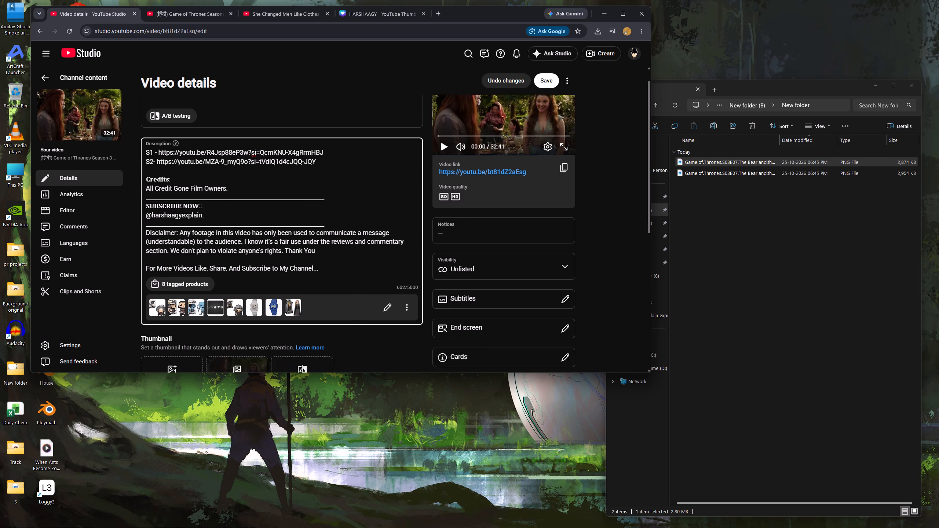
scroll(307, 249, up, 3)
click(332, 286)
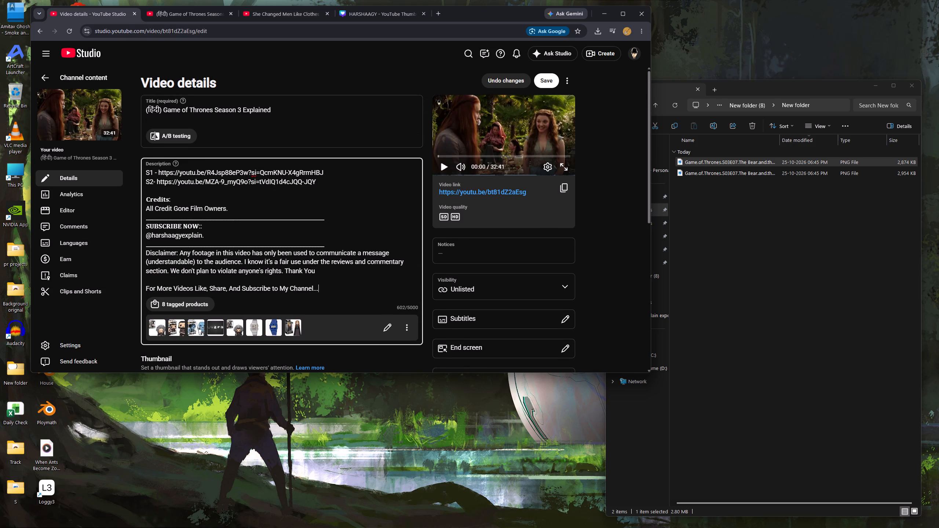
key(Return)
key(Return)
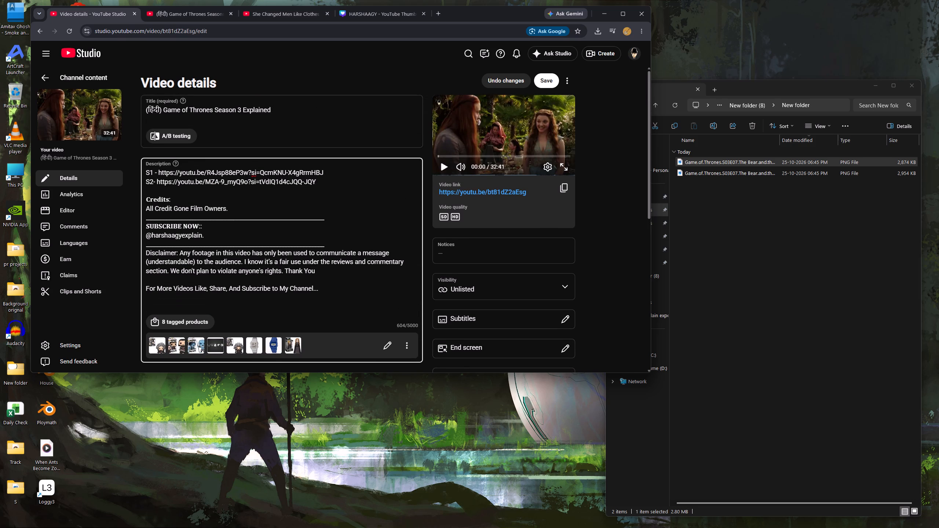
text(#GAME)
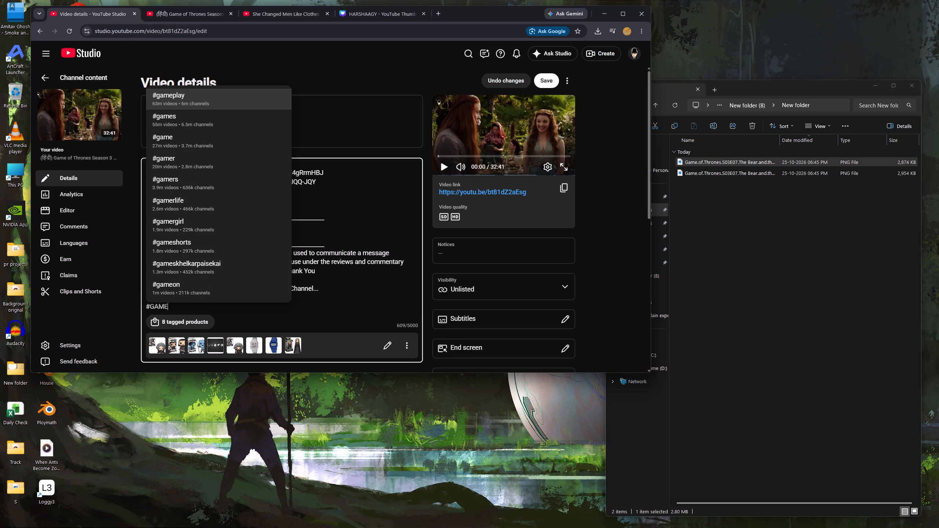
key(o)
key(BackSpace)
text(OF)
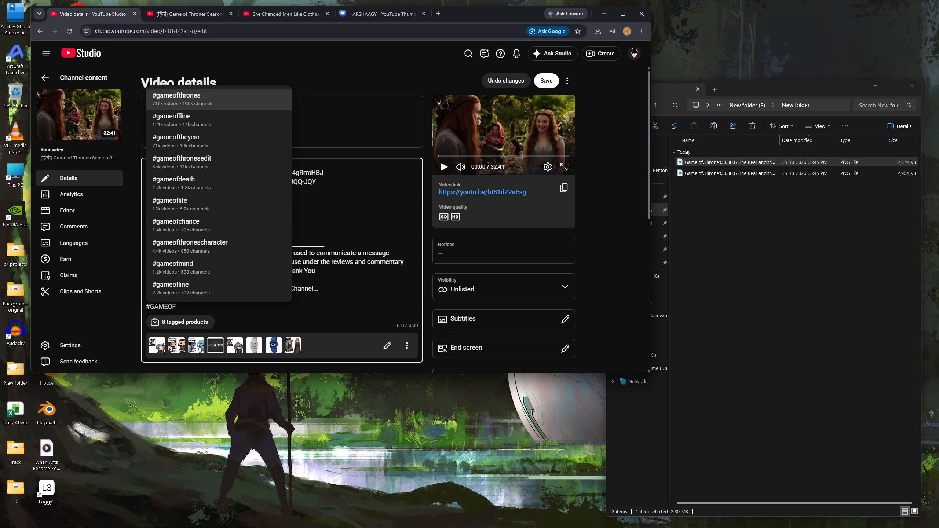
key(Return)
key(Return)
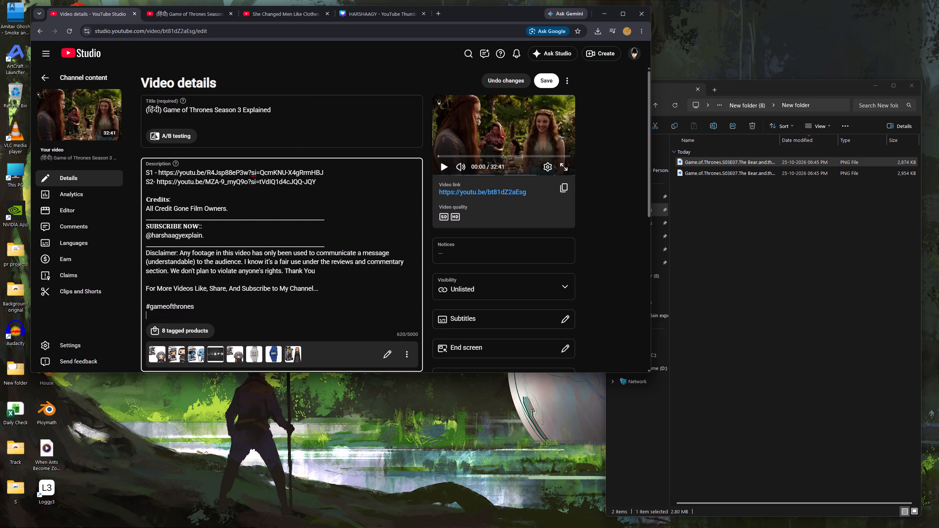
key(shift+numbersign)
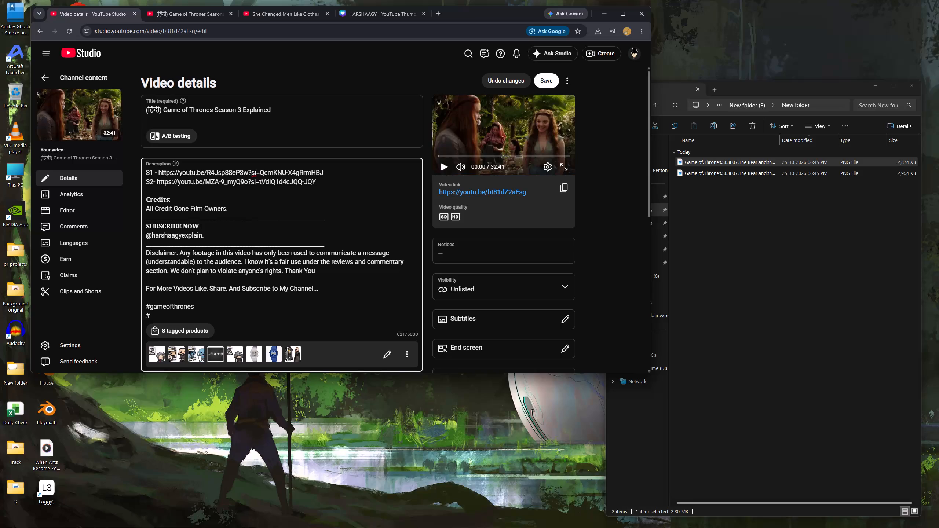
text(S3)
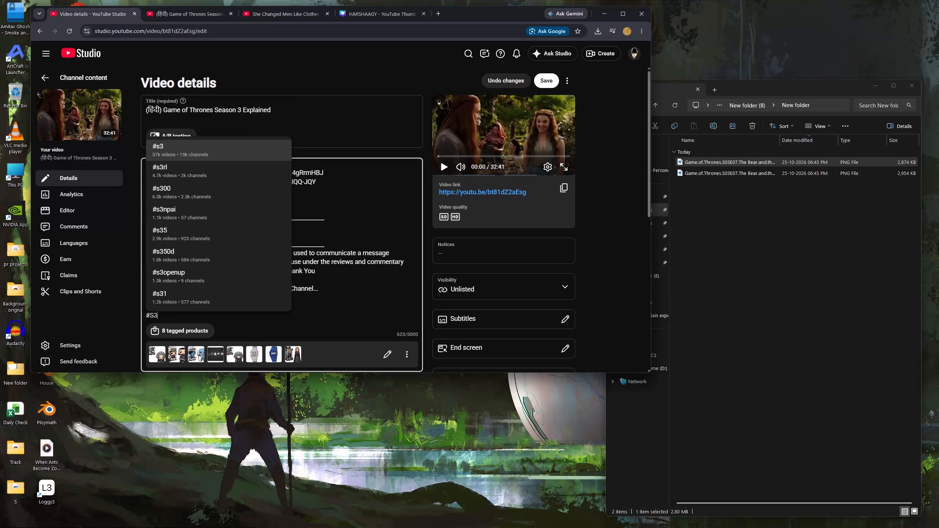
key(Return)
Upload the HARSHAAGY (15) image from the Downloads folder as the video's thumbnail.
scroll(313, 282, up, 6)
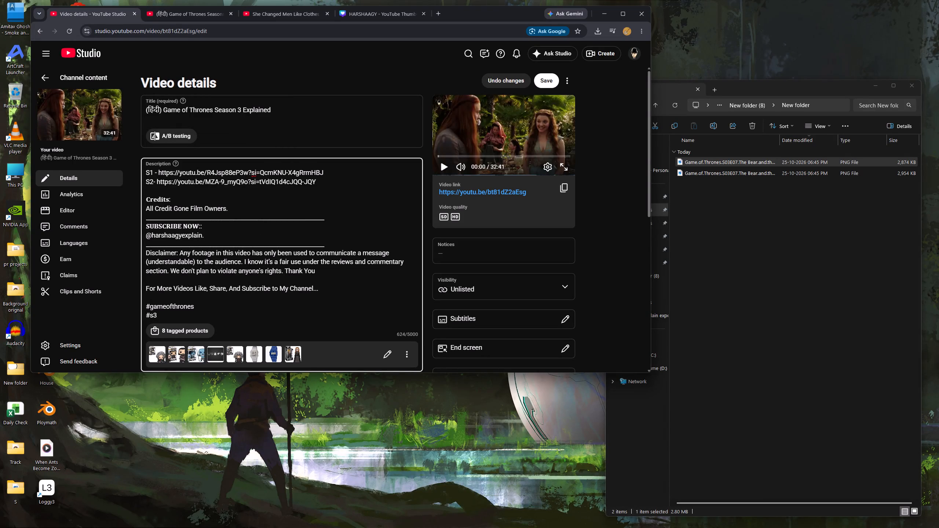
click(281, 108)
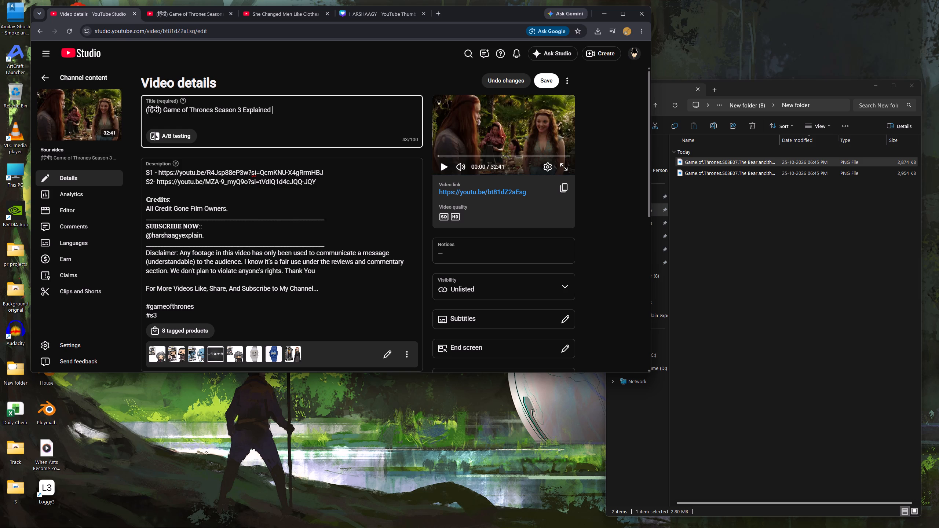
scroll(258, 260, down, 6)
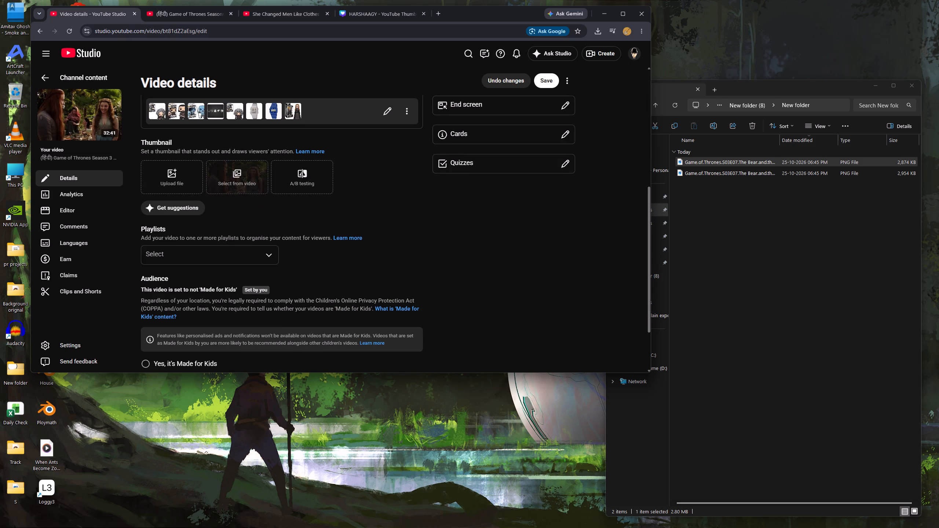
click(177, 184)
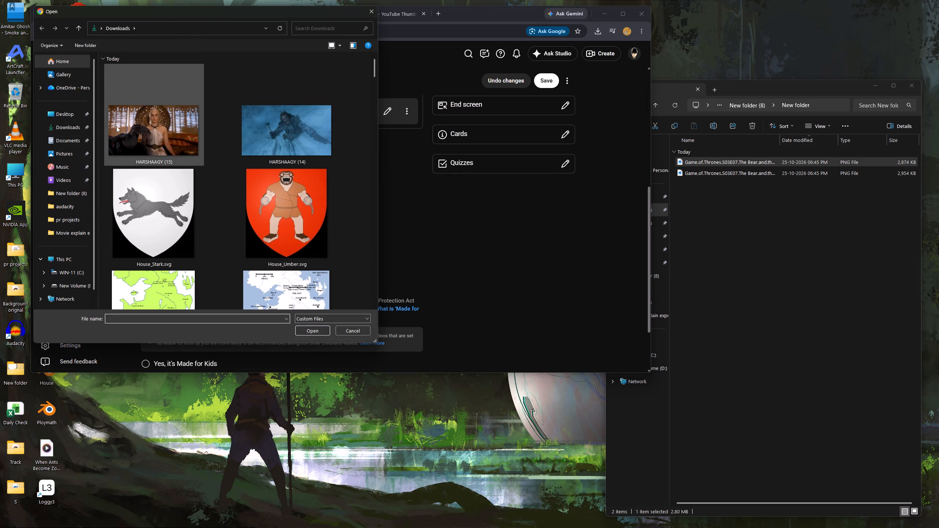
click(142, 133)
click(315, 330)
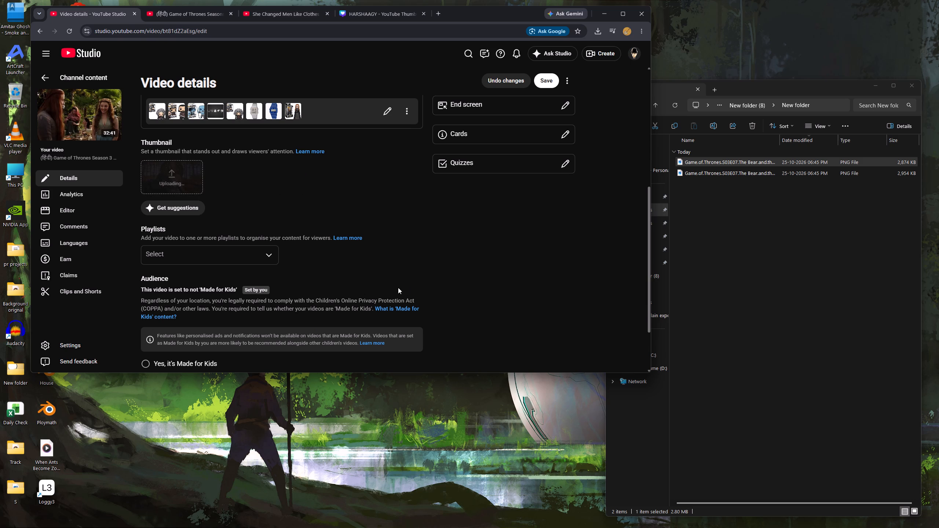
Review the details page and the video's end screen elements, leaving the end screen editor without saving.
scroll(433, 260, down, 1)
scroll(439, 260, up, 10)
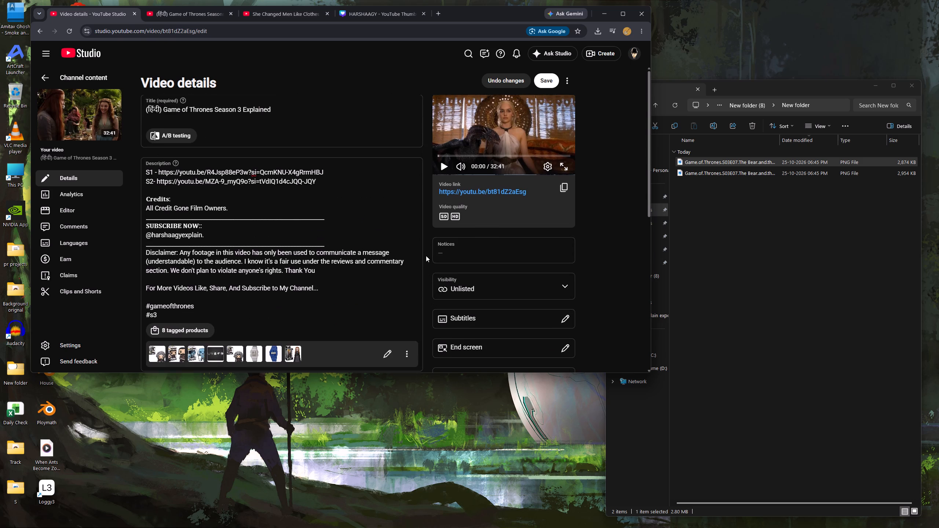
scroll(412, 219, down, 3)
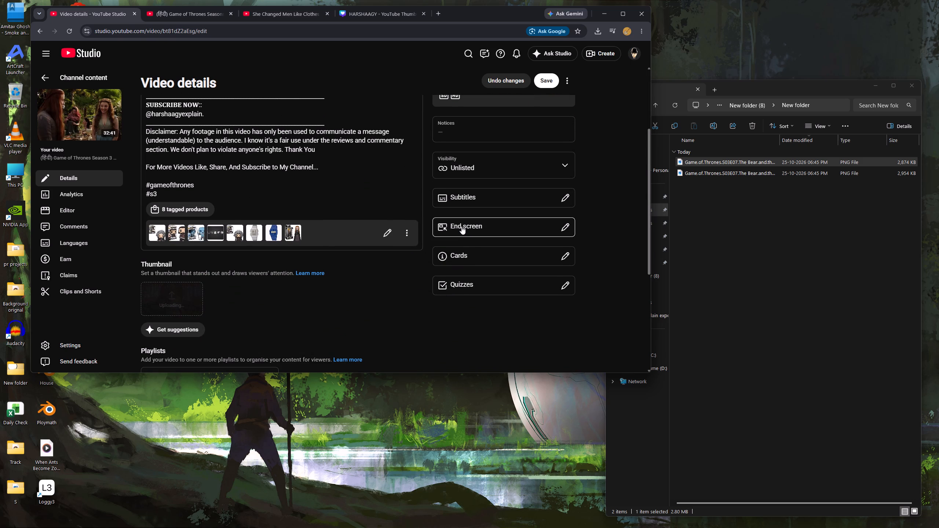
click(461, 226)
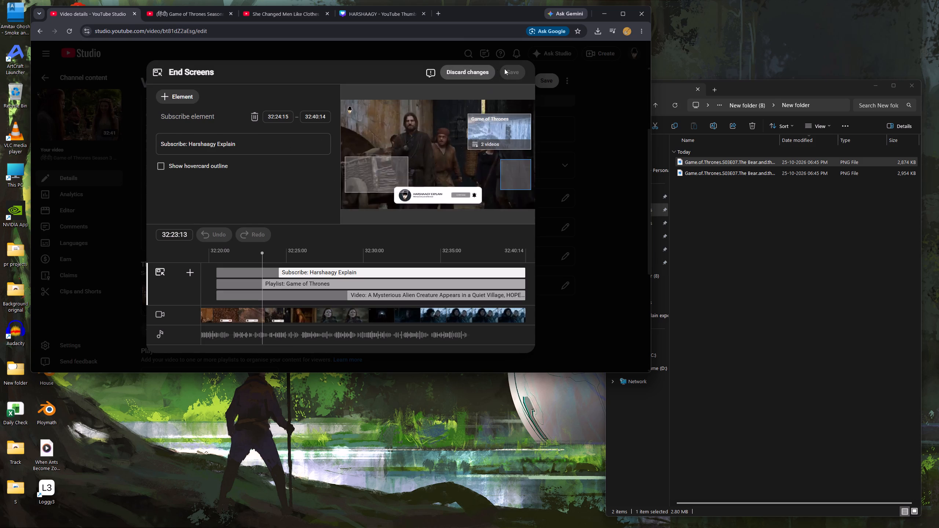
click(476, 71)
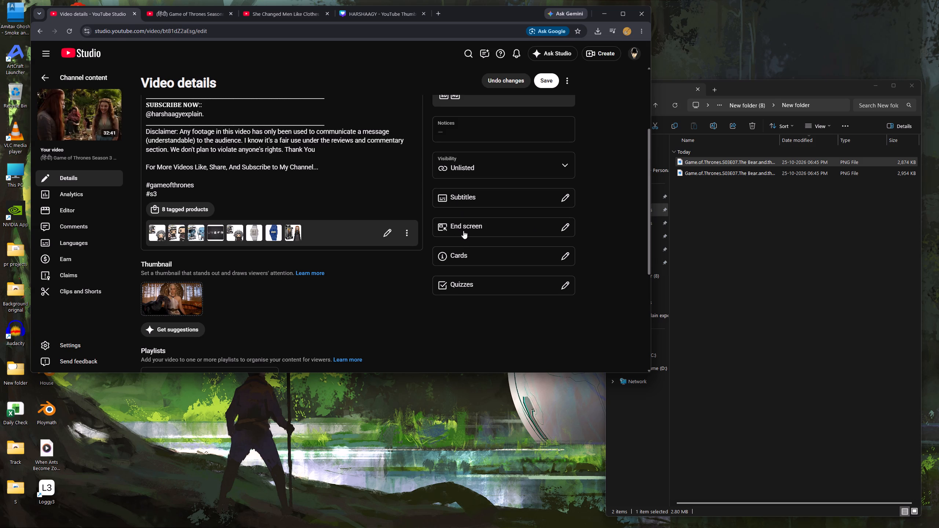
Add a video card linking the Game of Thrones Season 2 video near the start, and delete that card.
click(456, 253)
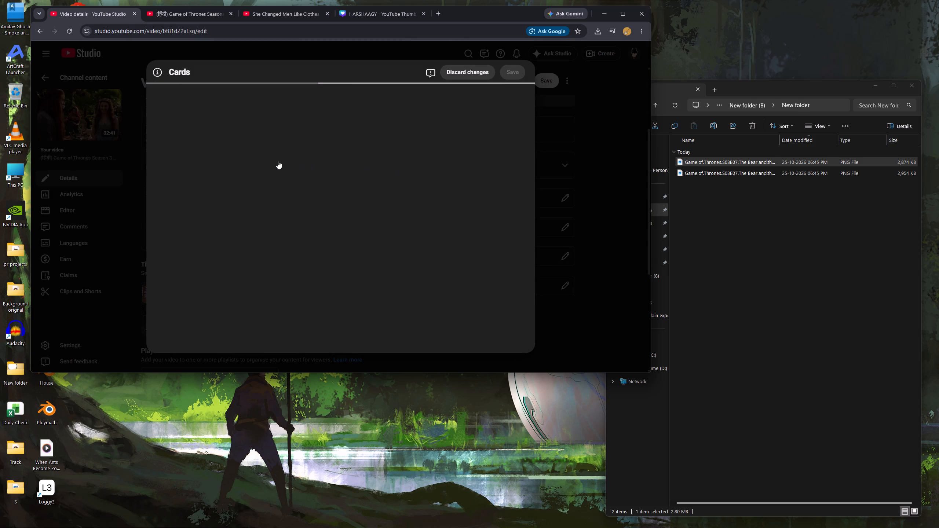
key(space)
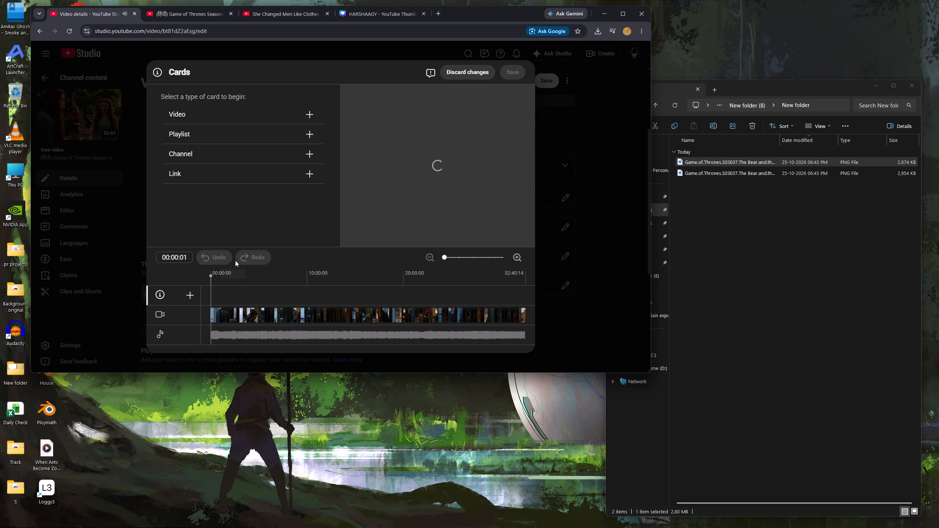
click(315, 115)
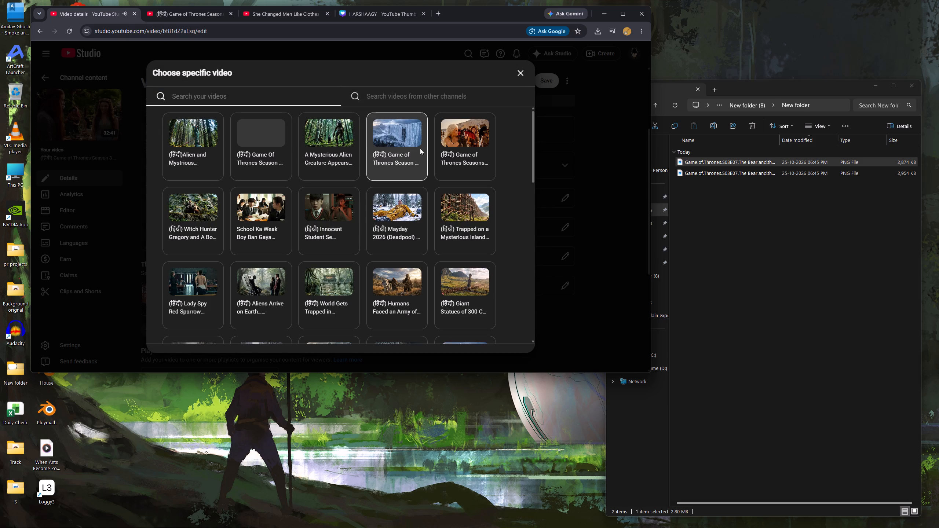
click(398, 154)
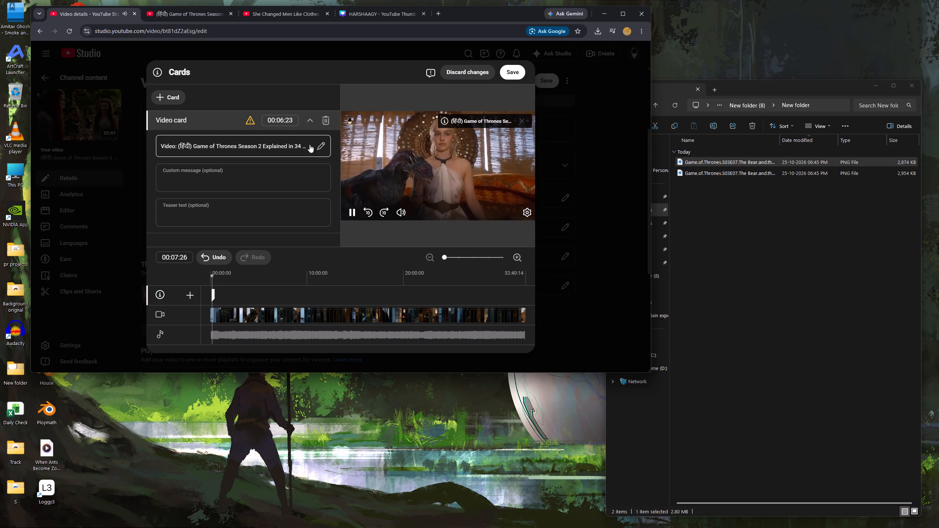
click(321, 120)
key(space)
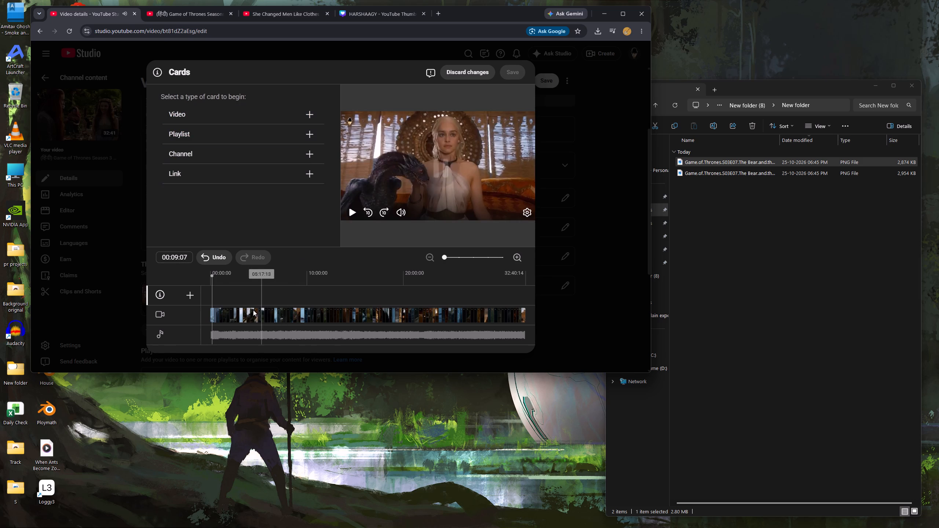
Add a playlist card for the Game of Thrones playlist at 00:04:02, preview it along the timeline, and save the cards.
drag(220, 276, 210, 278)
key(space)
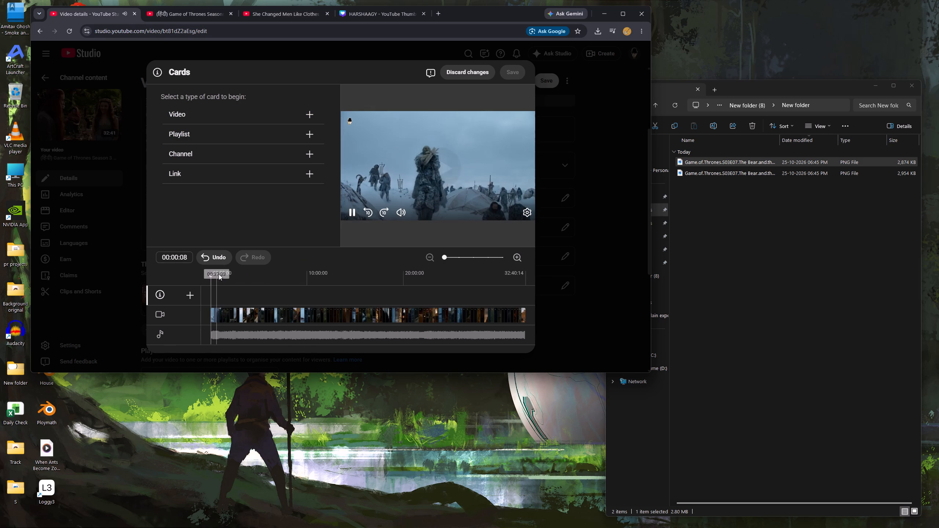
click(314, 135)
click(194, 149)
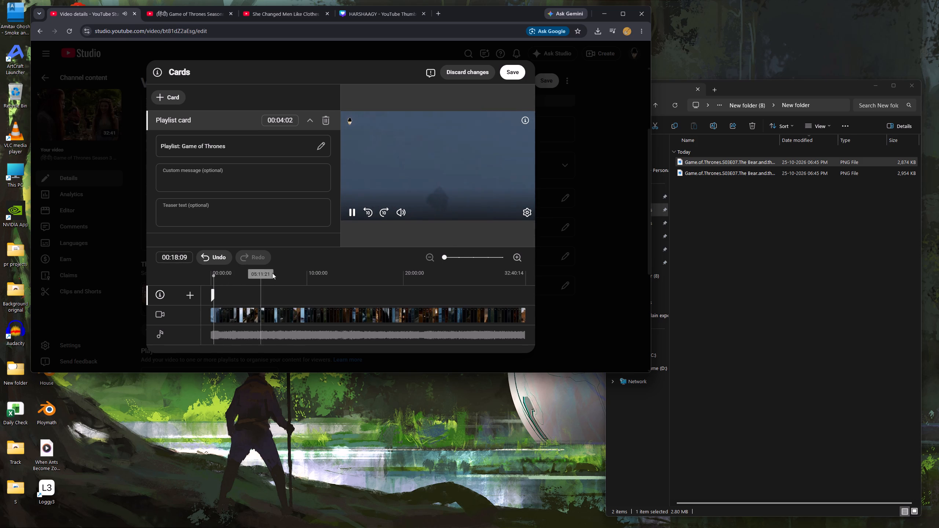
key(space)
drag(260, 280, 322, 284)
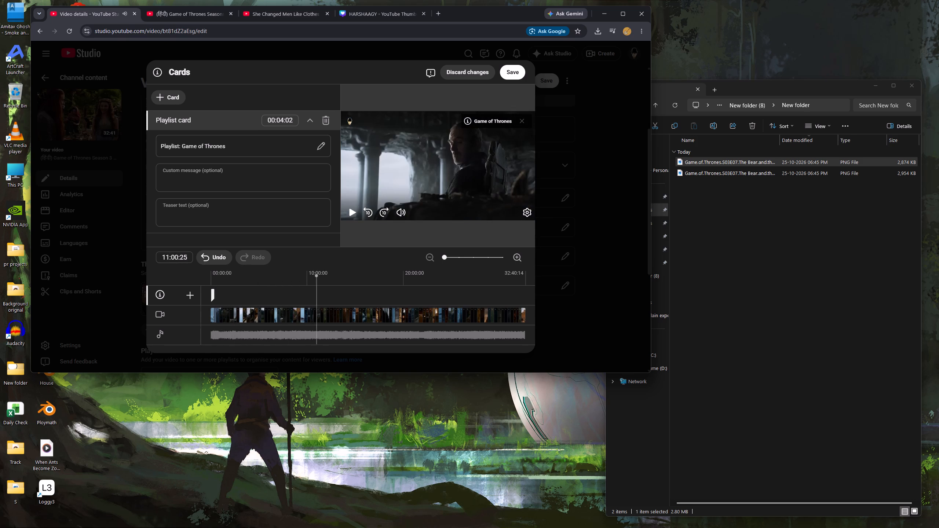
drag(322, 284, 522, 298)
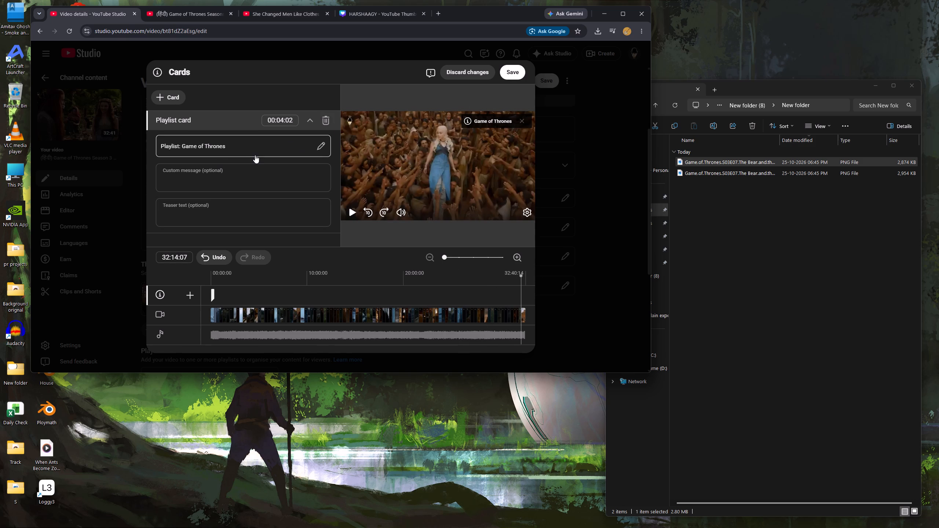
scroll(256, 155, down, 4)
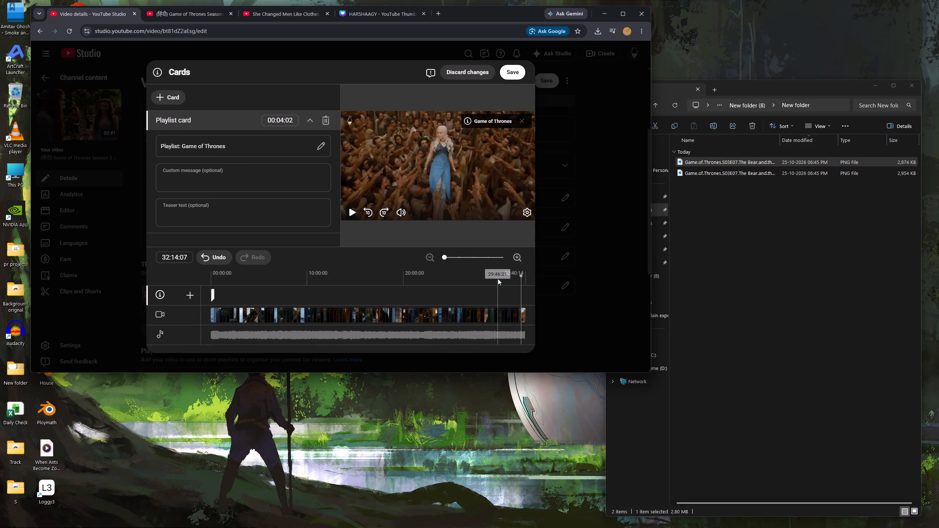
click(517, 69)
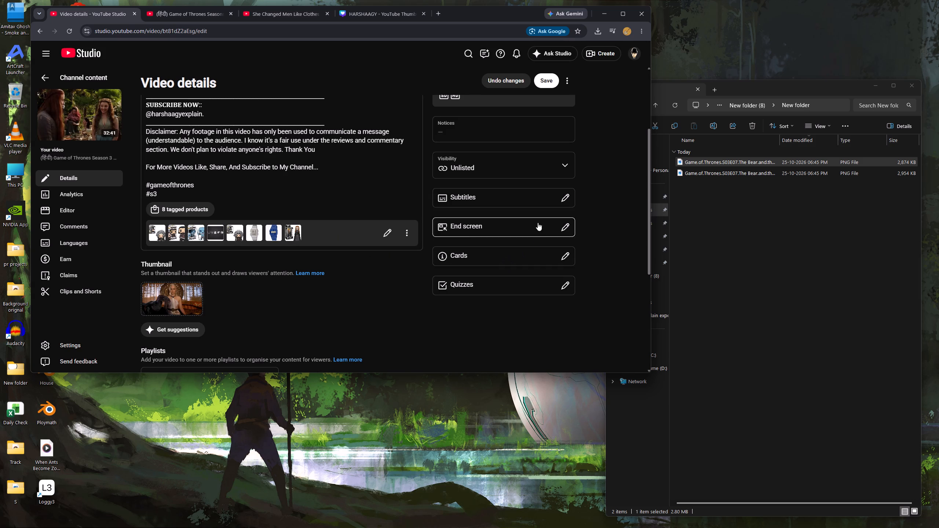
Set the video's visibility to Public and save the video details.
click(482, 162)
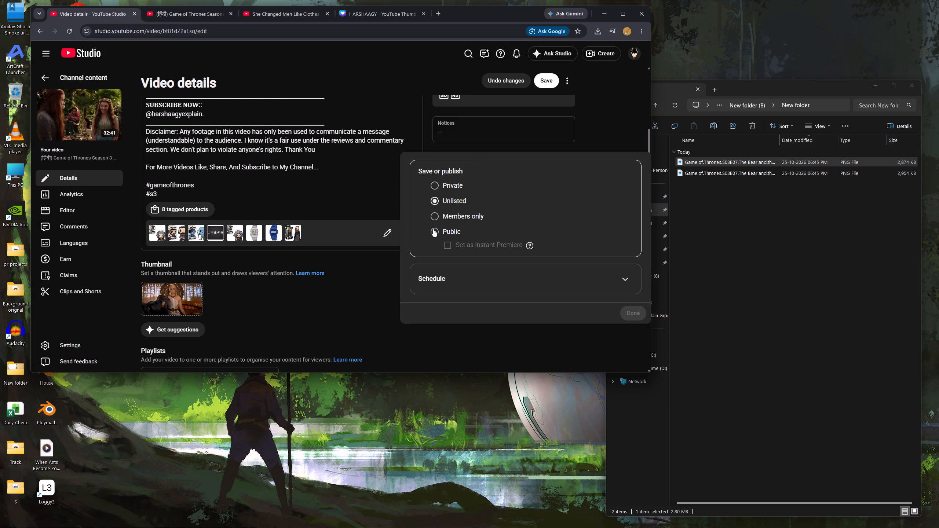
click(433, 229)
click(637, 311)
scroll(553, 320, up, 5)
scroll(587, 268, up, 4)
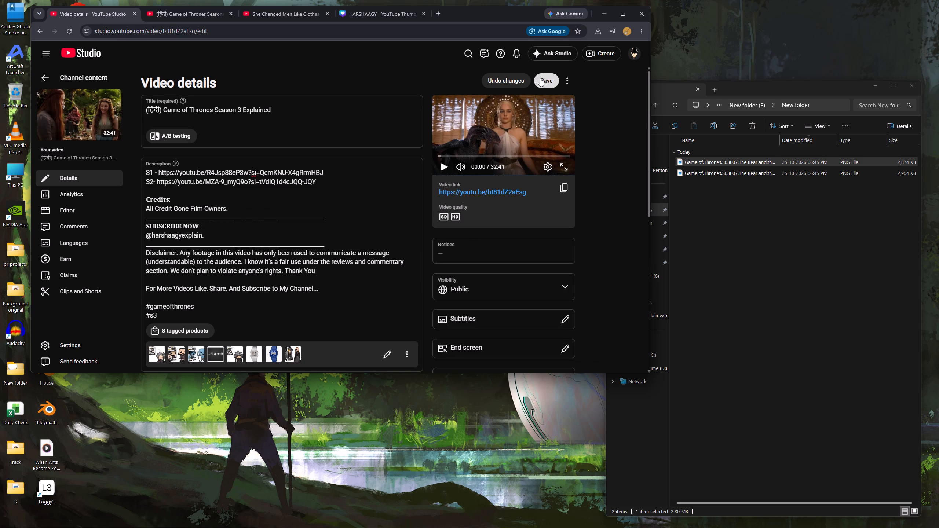
click(540, 78)
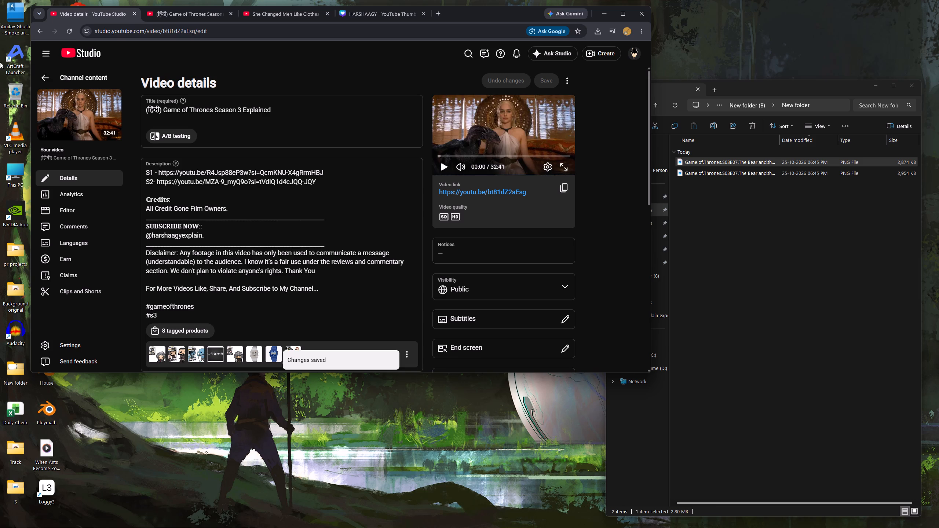
Check the Game of Thrones playlist's details and the Alien and Mystrious Creature video's options in the channel content.
click(42, 77)
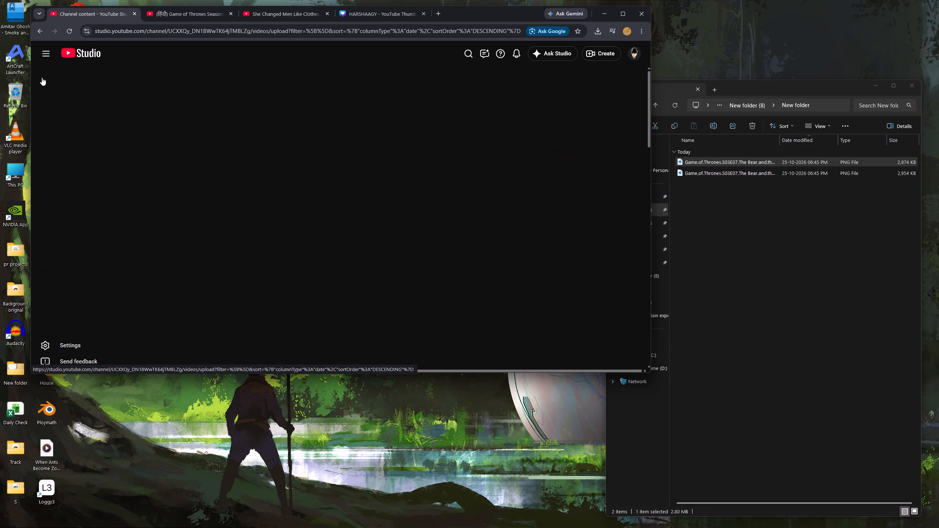
click(343, 110)
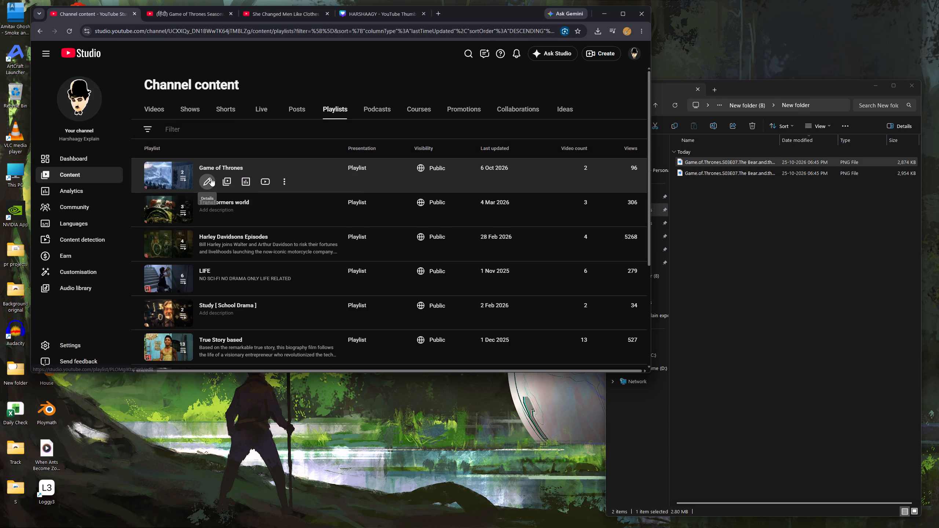
click(211, 178)
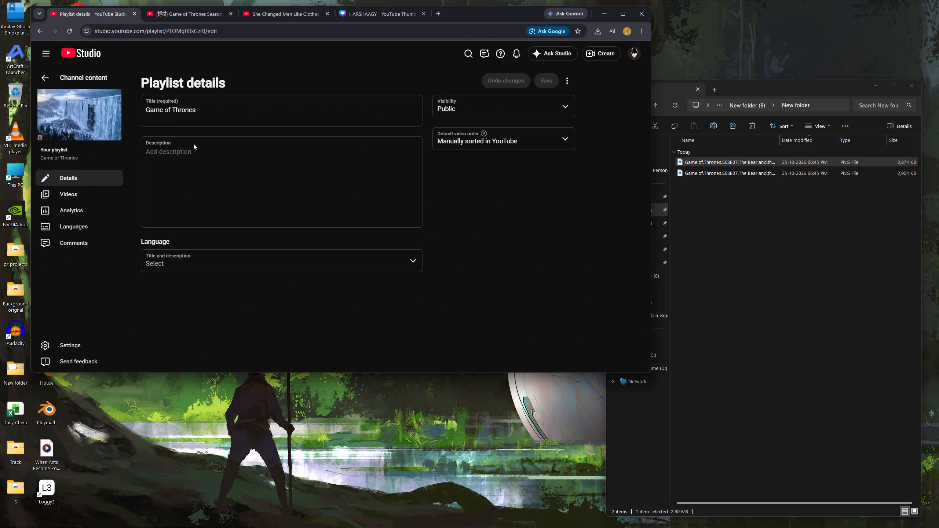
click(42, 74)
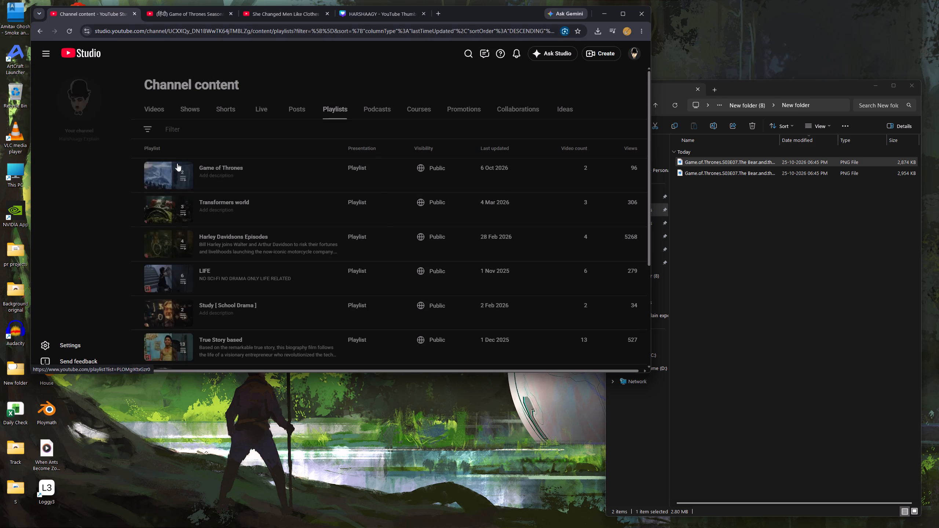
click(156, 110)
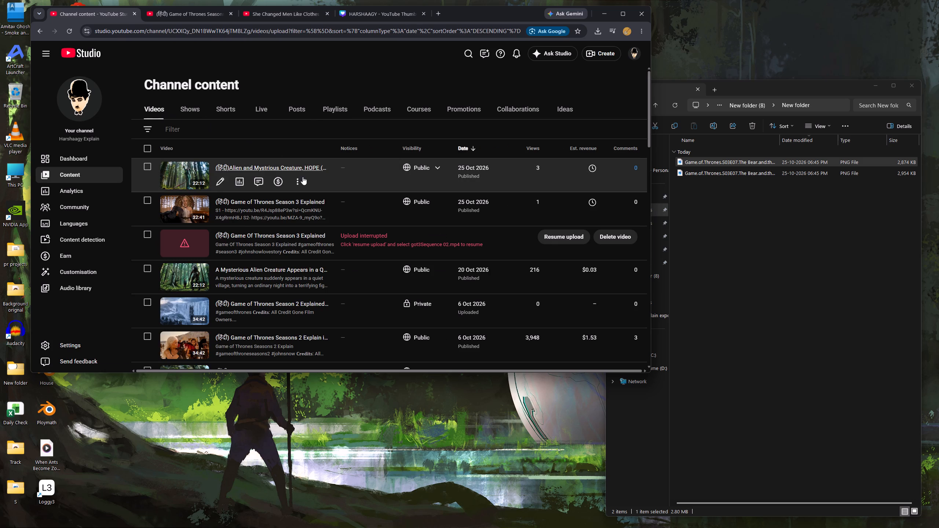
click(295, 185)
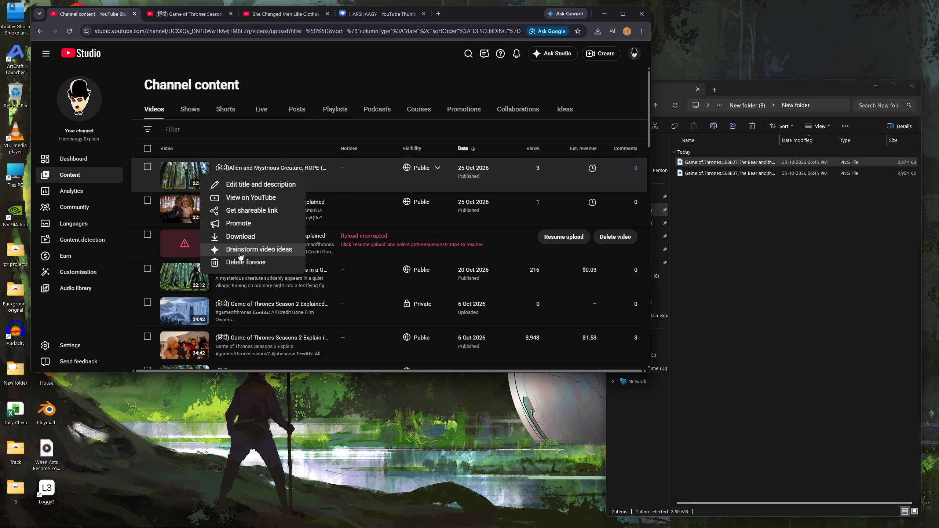
From the public Harshaagy Explain channel page, save the Game of Thrones Season 3 Explained video to the Game of Thrones playlist.
click(194, 15)
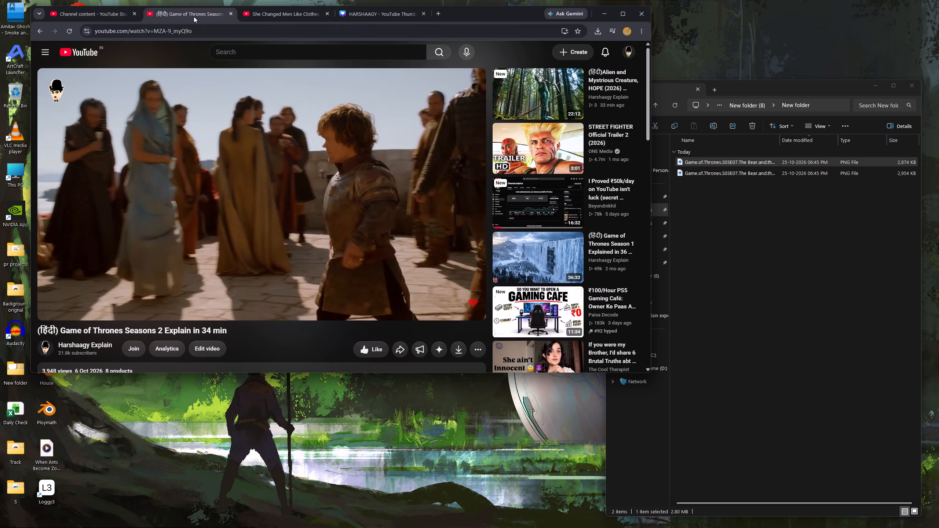
click(62, 342)
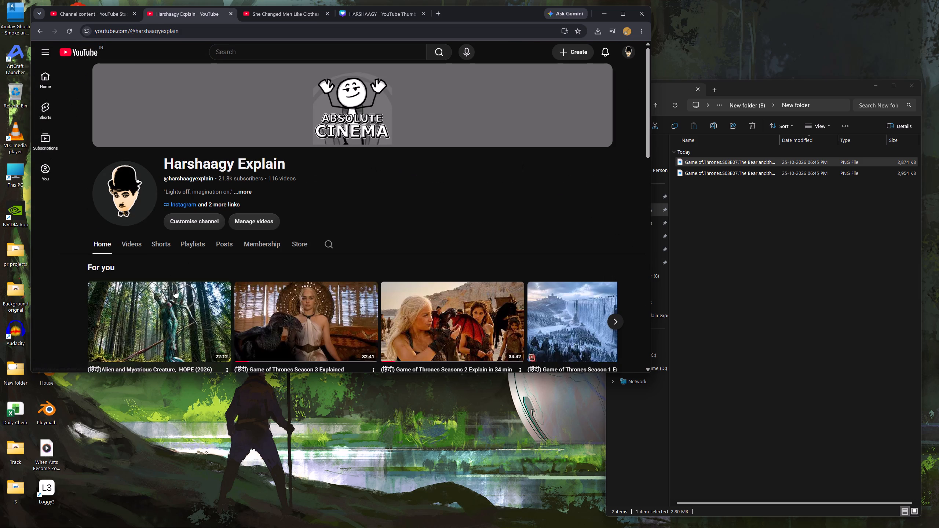
scroll(177, 256, down, 2)
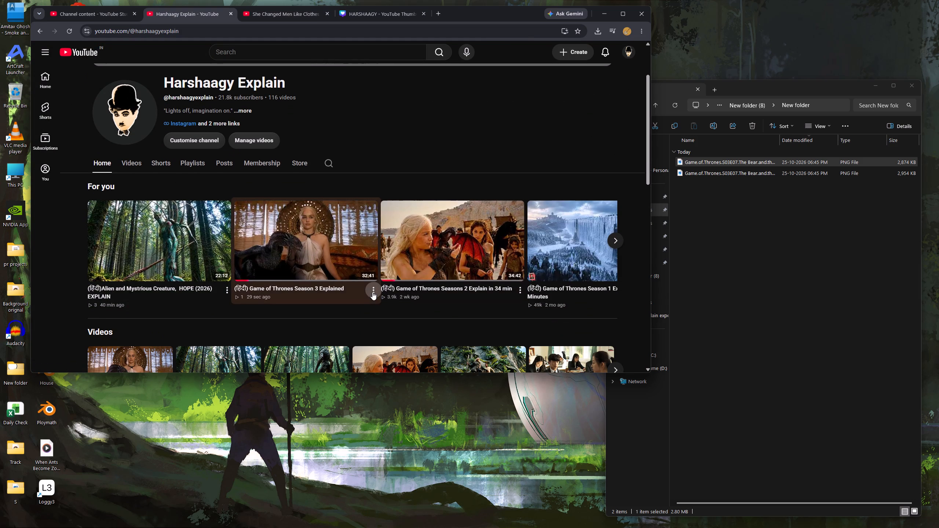
click(374, 292)
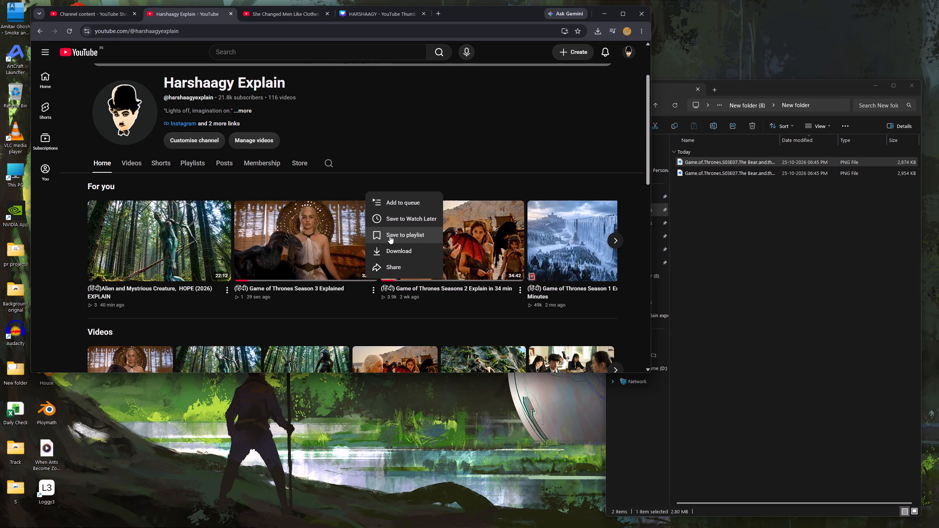
click(390, 236)
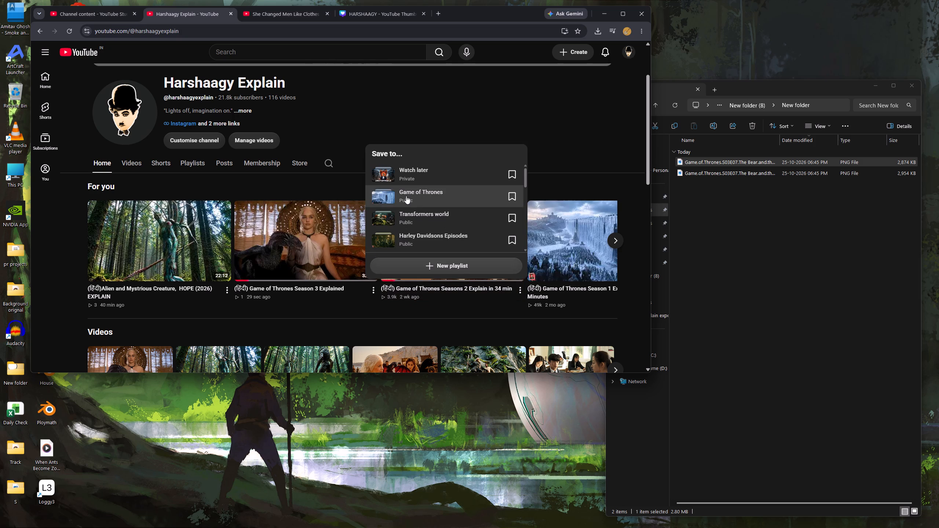
click(406, 196)
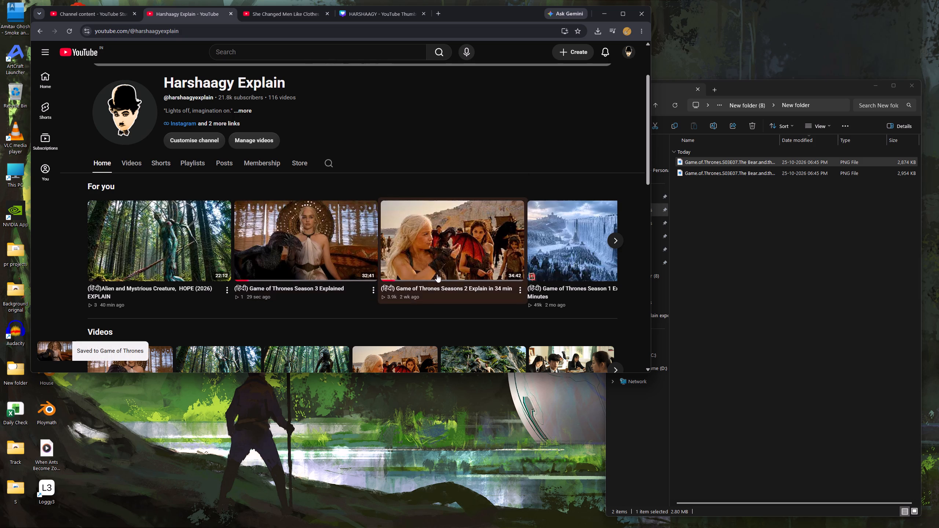
Permanently delete the interrupted duplicate upload of Game Of Thrones Season 3 Explained from the channel's videos in YouTube Studio.
click(96, 16)
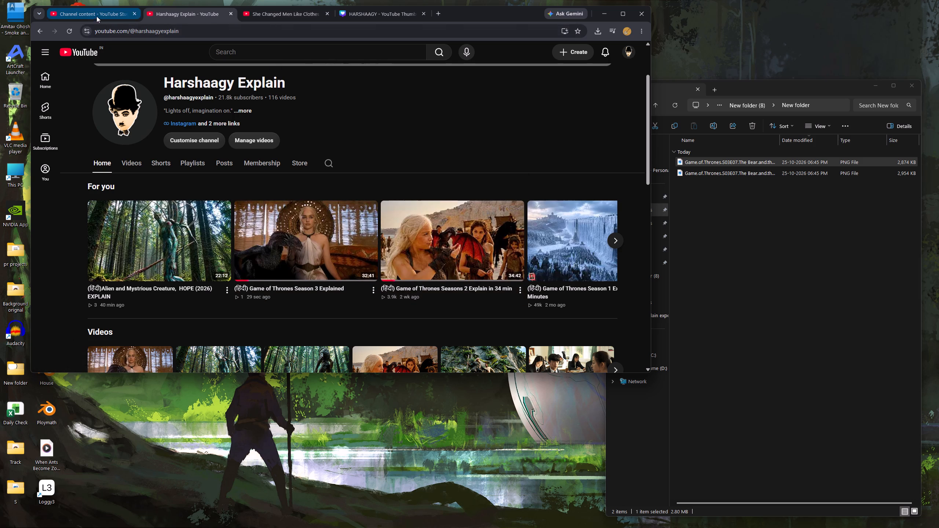
click(119, 243)
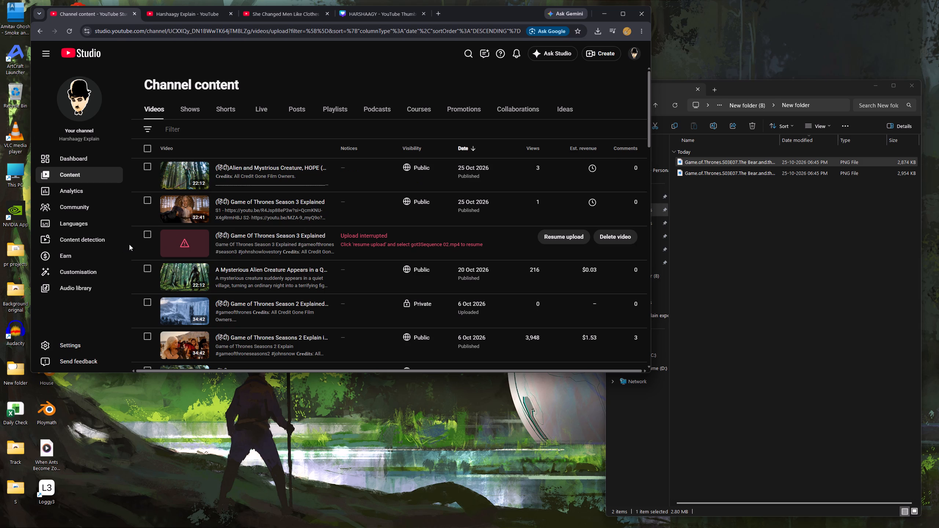
click(606, 236)
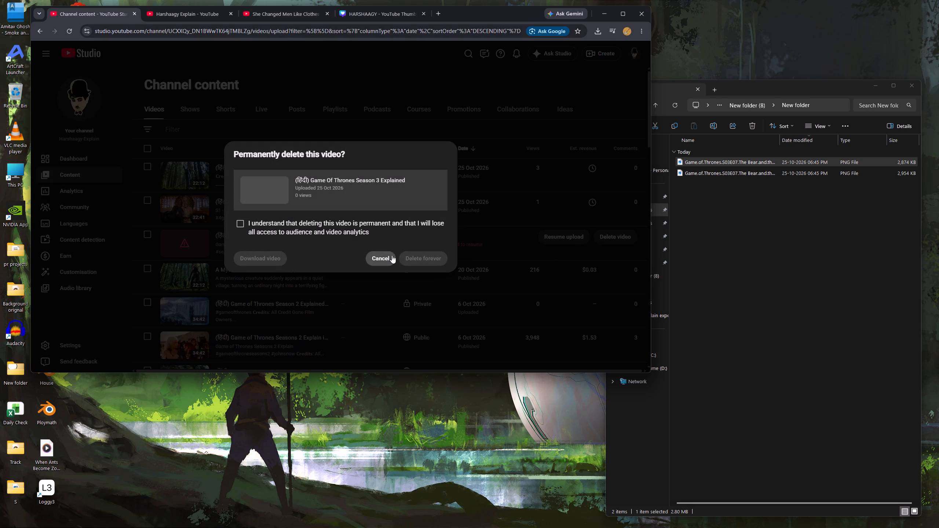
click(240, 223)
click(425, 260)
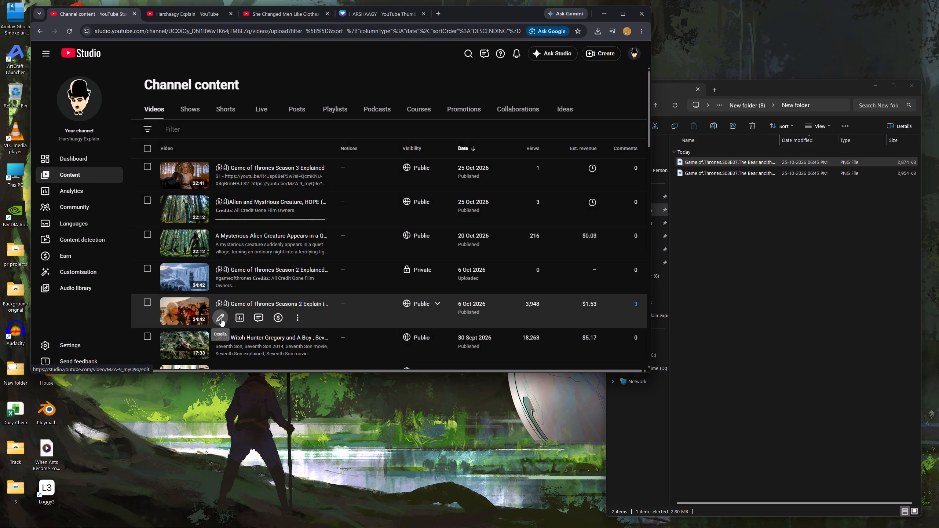
Open the end screen editor of the public Game of Thrones Seasons 2 Explain in 34 min video.
click(221, 316)
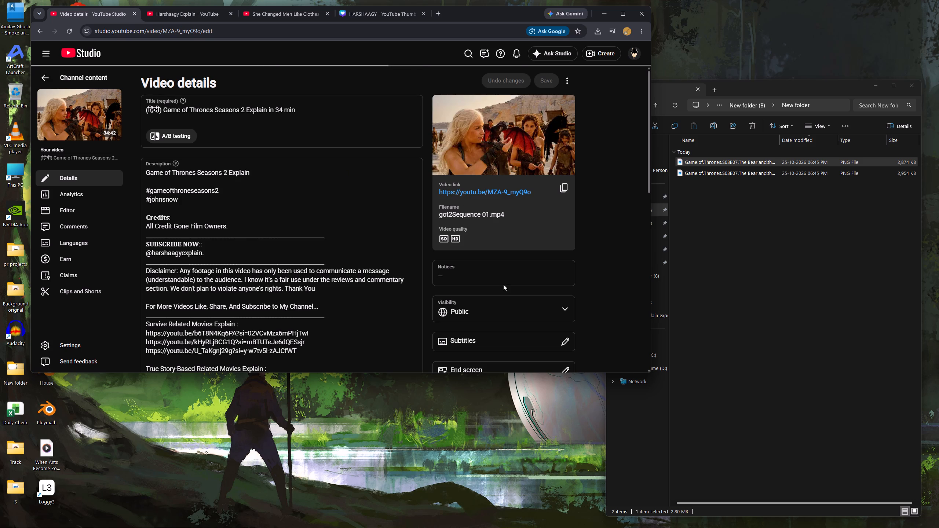
scroll(596, 279, down, 1)
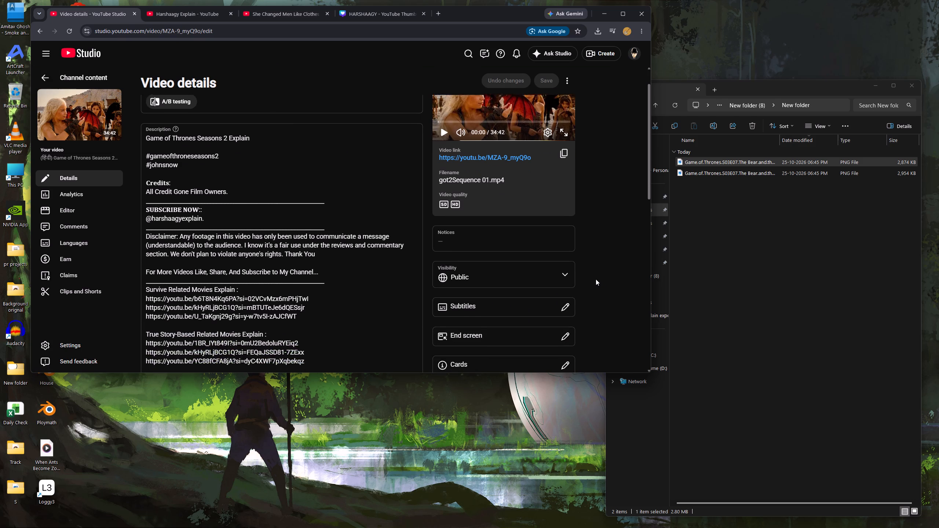
scroll(568, 301, down, 2)
click(475, 251)
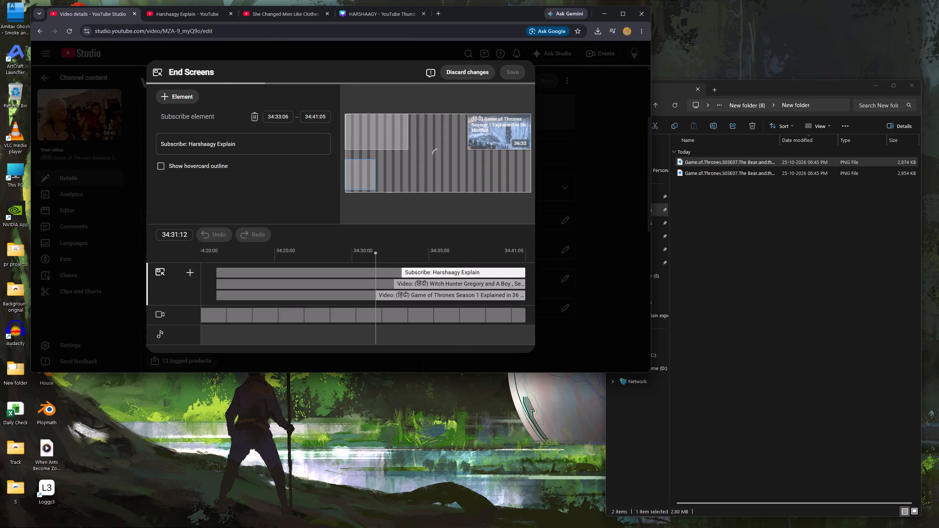
Preview several points of the video's last 20 seconds to examine where another end screen element could fit.
click(370, 258)
key(space)
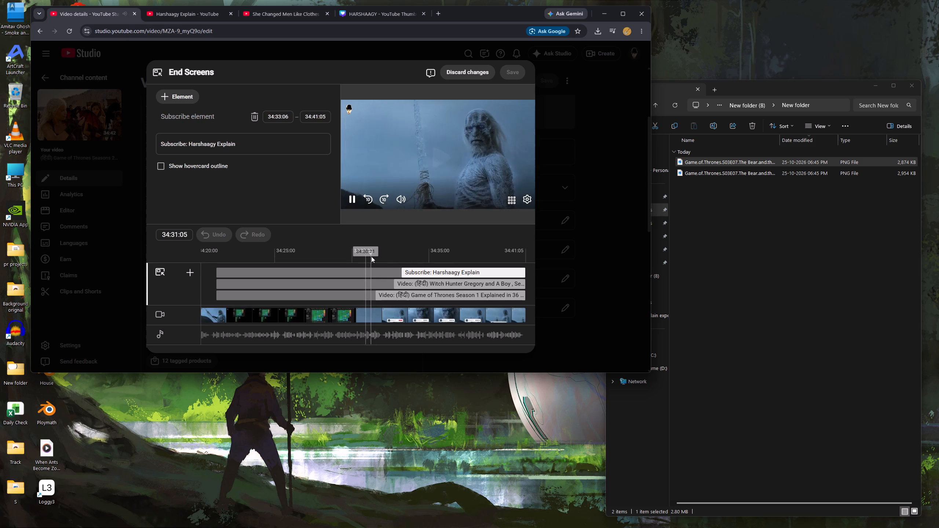
key(space)
drag(366, 255, 336, 254)
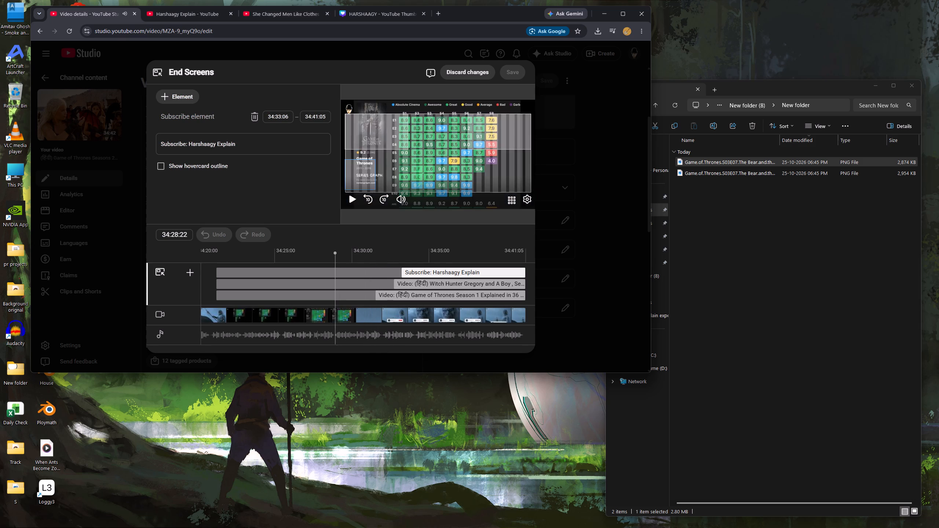
key(space)
key(space)
drag(317, 258, 274, 254)
key(space)
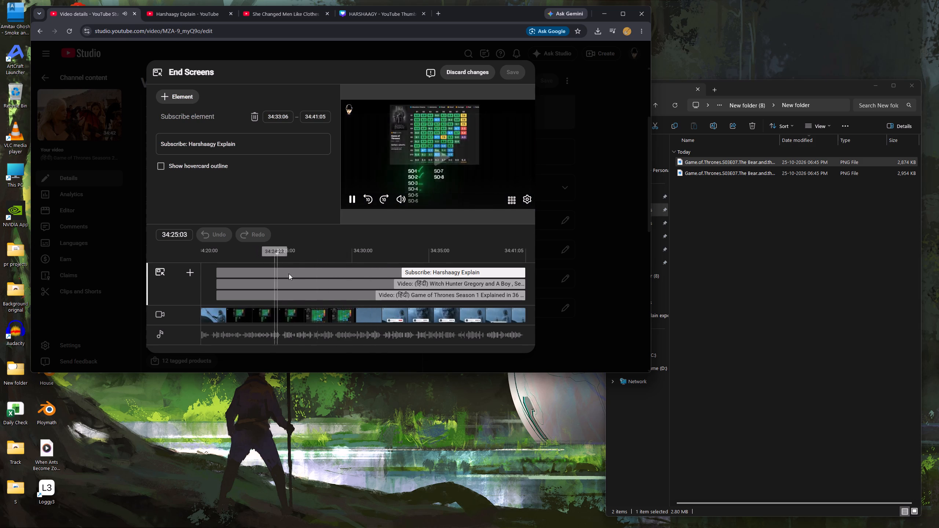
scroll(300, 290, up, 5)
key(space)
drag(243, 255, 192, 260)
key(space)
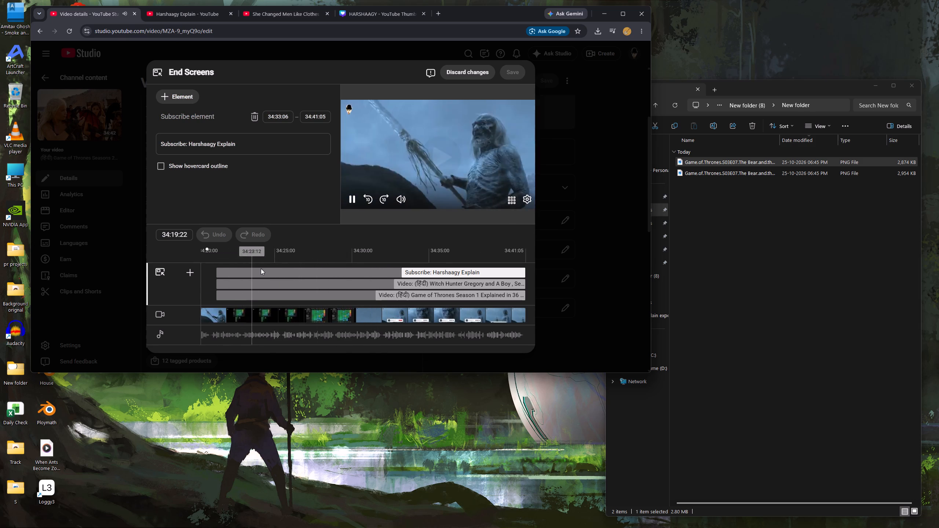
key(space)
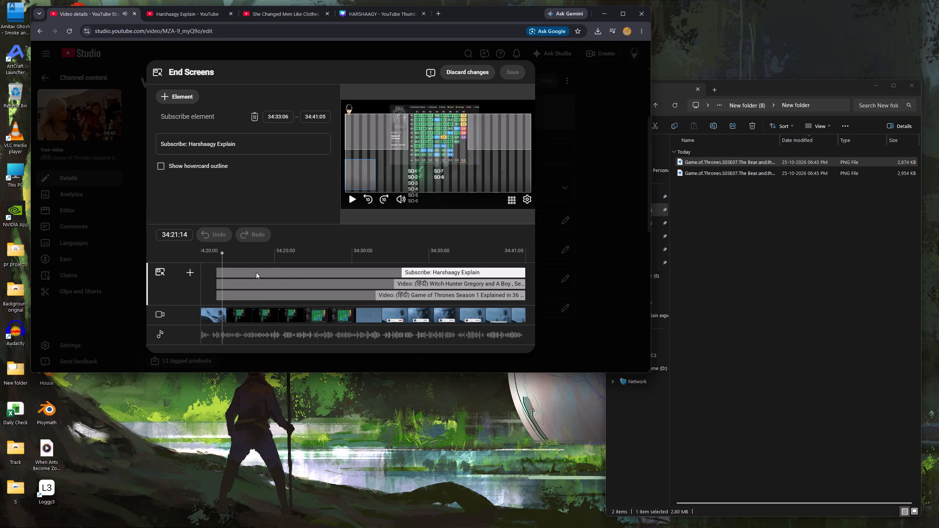
drag(224, 254, 179, 262)
key(space)
key(space)
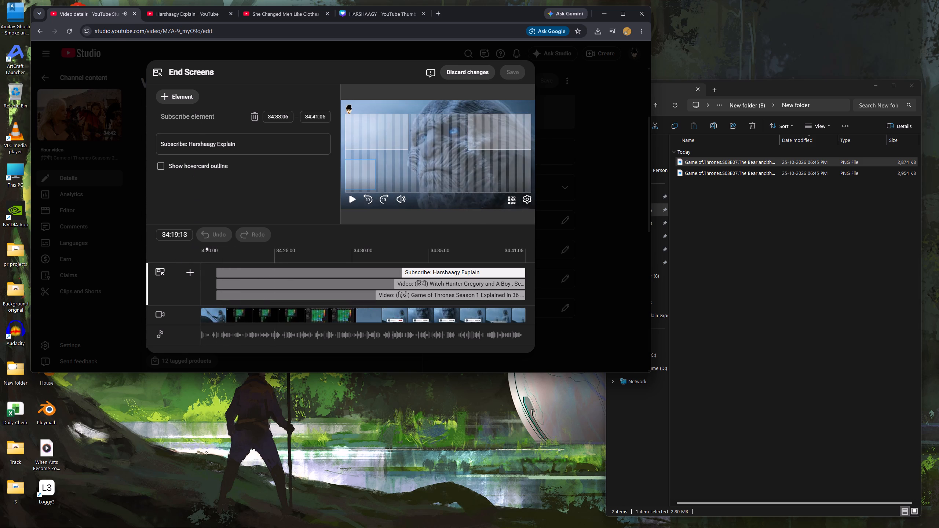
Add a video end screen element from 34:21:05 to 34:41:05 that features the specific video Game of Thrones Season 3 Explained.
click(190, 98)
click(178, 98)
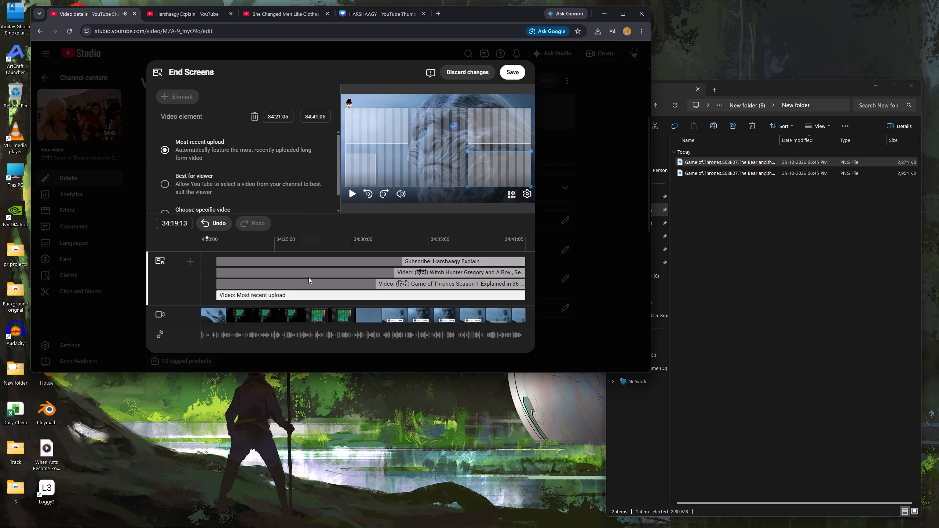
drag(218, 294, 175, 293)
scroll(198, 166, down, 4)
click(180, 194)
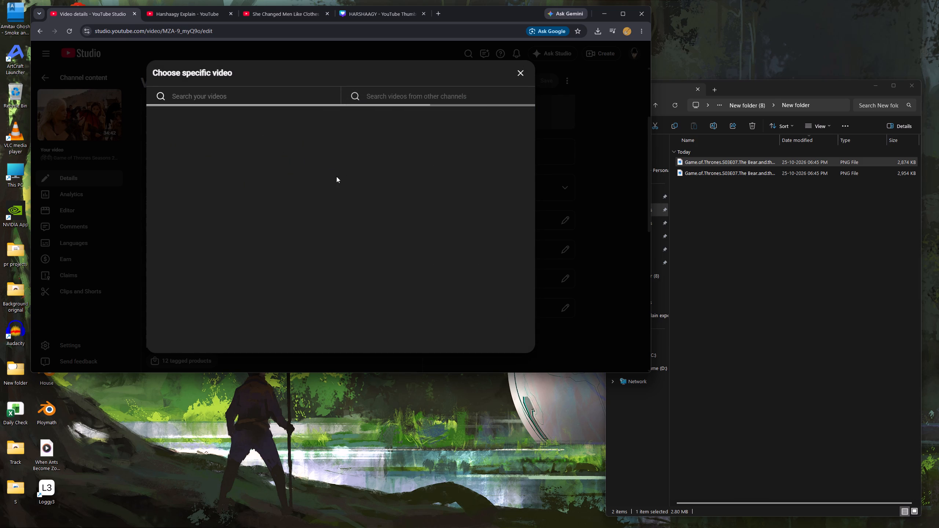
click(199, 145)
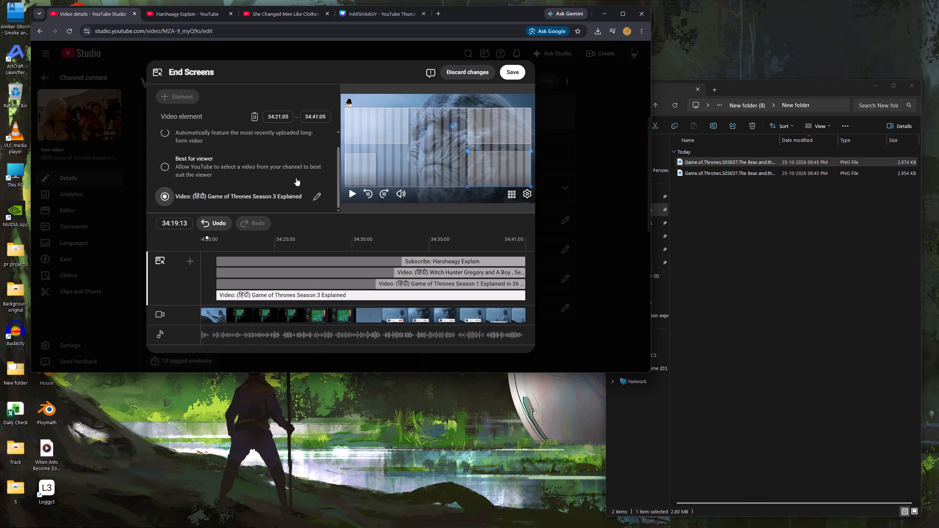
key(space)
click(196, 146)
Play the ending from about 34:20 to examine how the Season 3 video element sits over the footage.
click(351, 234)
drag(236, 242, 204, 245)
key(space)
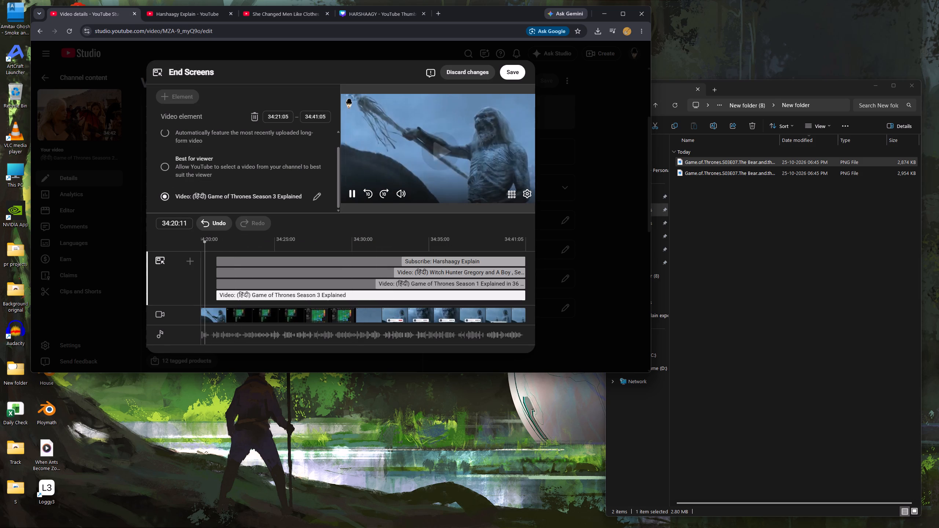
key(space)
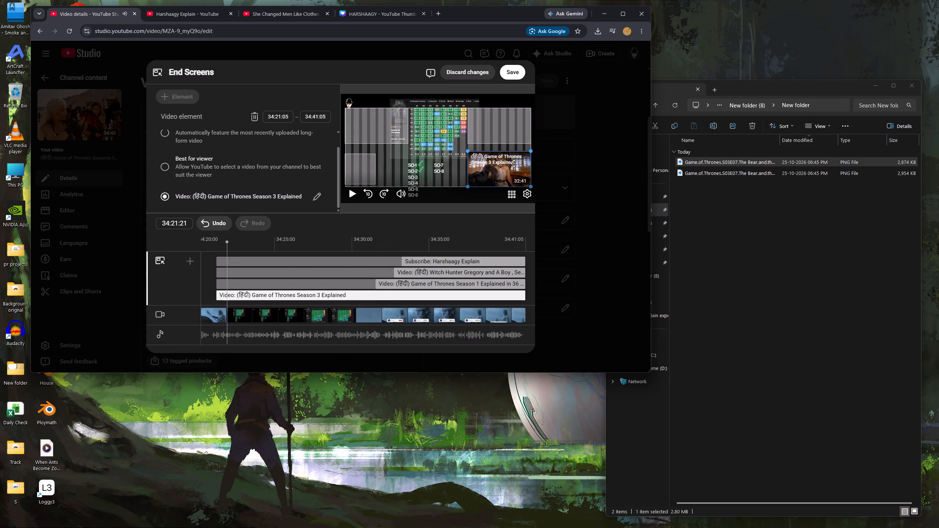
drag(498, 172, 501, 176)
key(space)
key(space)
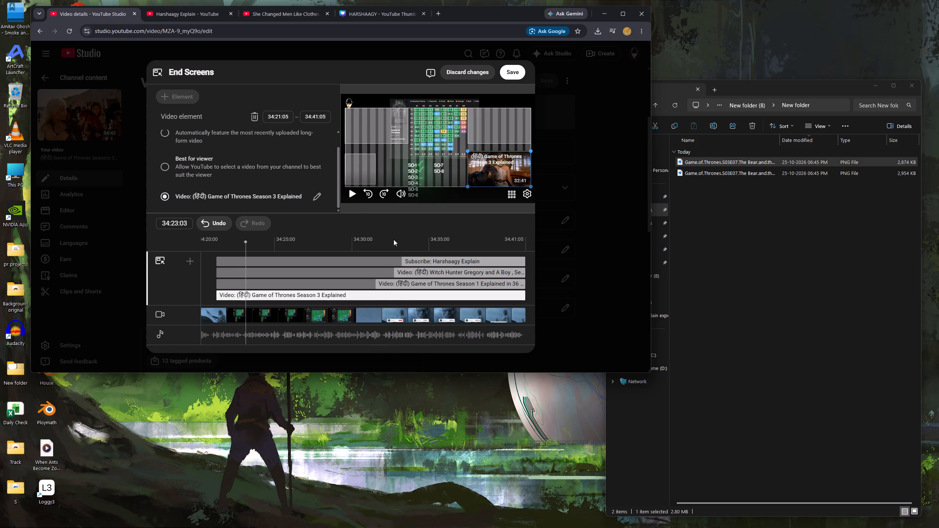
Delete the Game of Thrones Season 1 video element from the end screen.
click(416, 285)
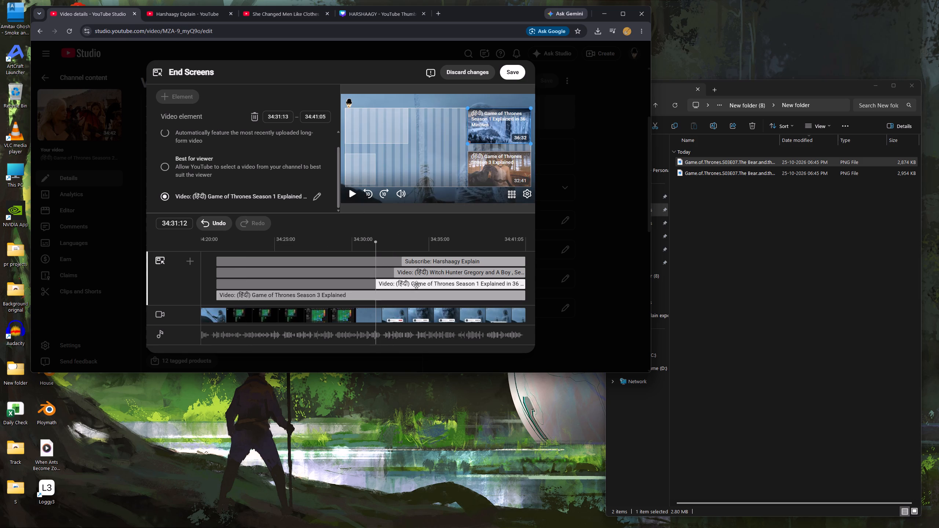
key(Delete)
drag(276, 256, 265, 256)
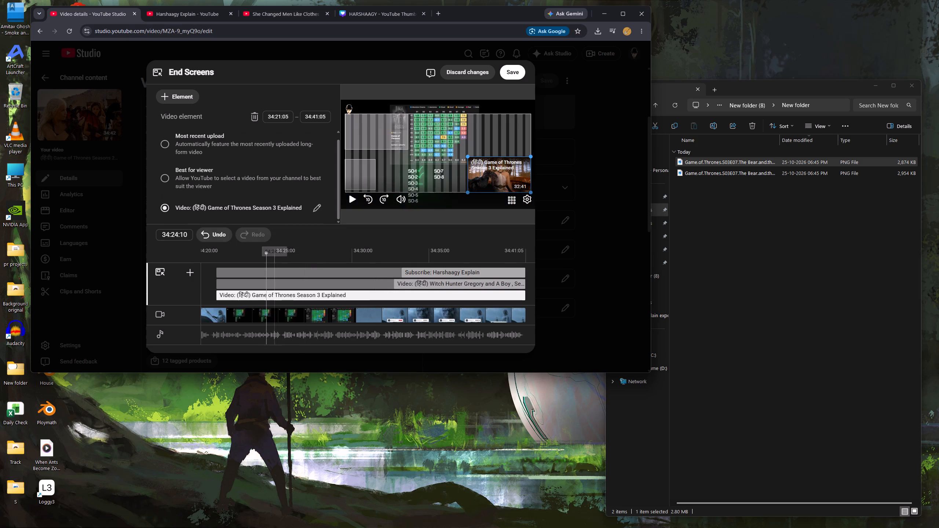
Add a playlist end screen element from 34:21:05 to 34:41:05 that features the Game of Thrones playlist.
drag(265, 256, 270, 256)
click(184, 95)
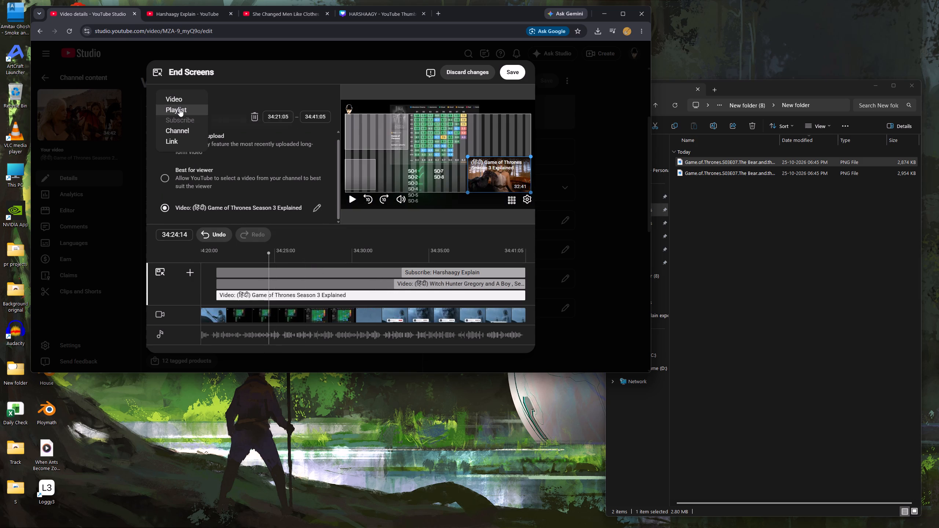
click(179, 109)
click(187, 145)
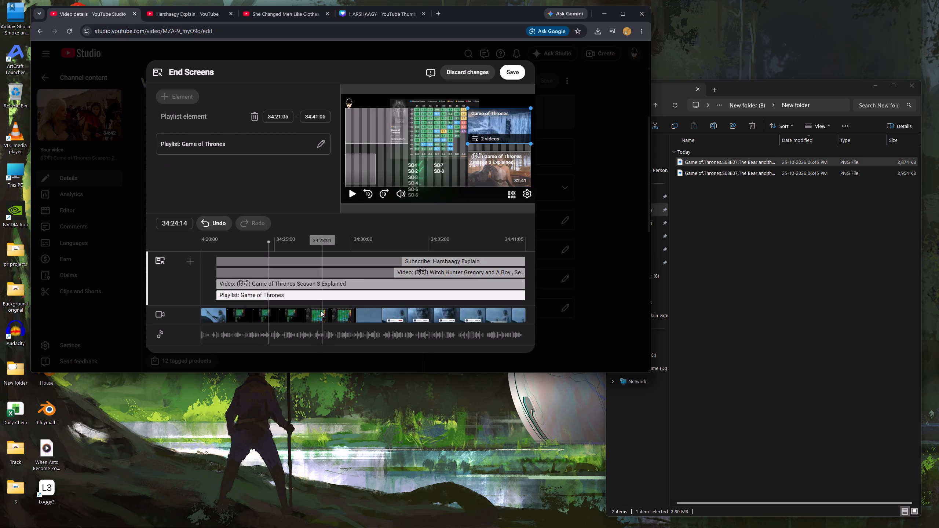
Shorten the Game of Thrones Season 3 video element so that it starts at 34:22:07, checking the timing by playback.
drag(217, 283, 253, 284)
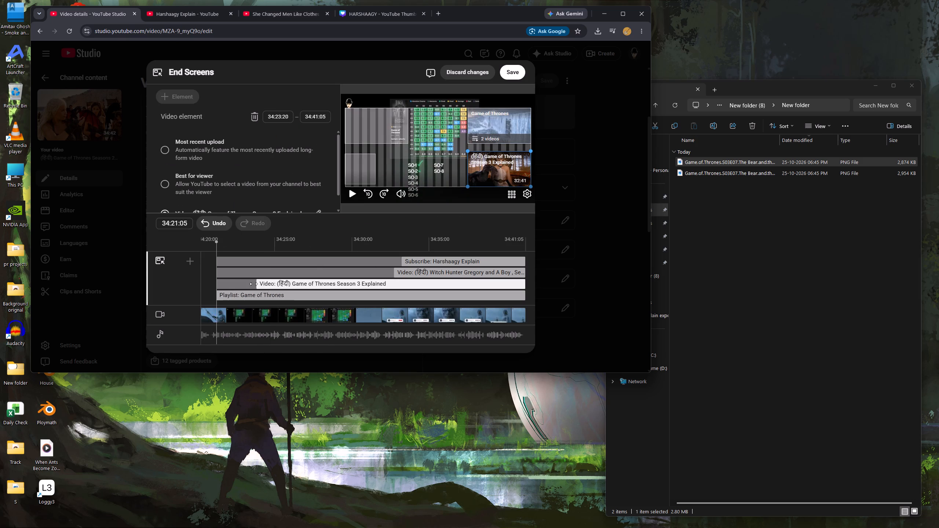
drag(253, 284, 252, 283)
key(space)
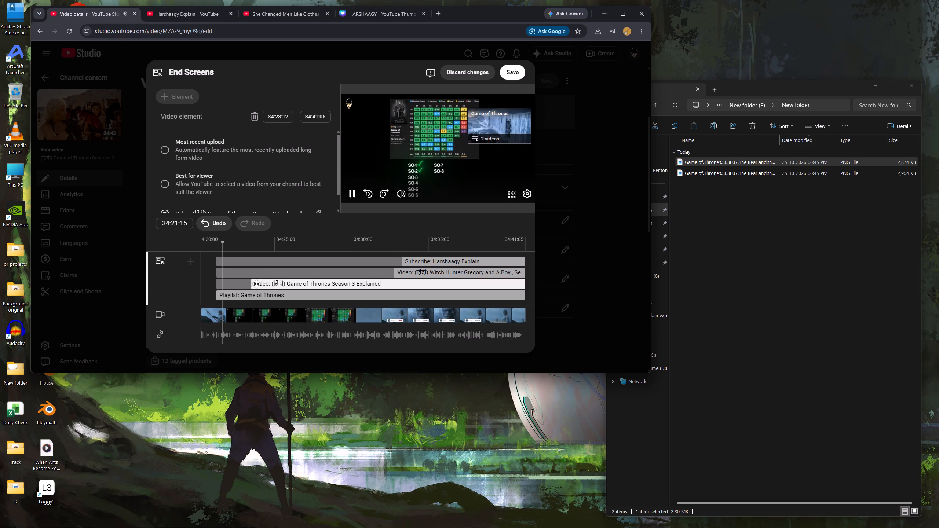
key(space)
drag(251, 286, 233, 290)
key(space)
key(space)
Move the Season 3 video element to the upper-left slot of the video frame and delete the Witch Hunter Gregory video element occupying it.
drag(478, 170, 373, 152)
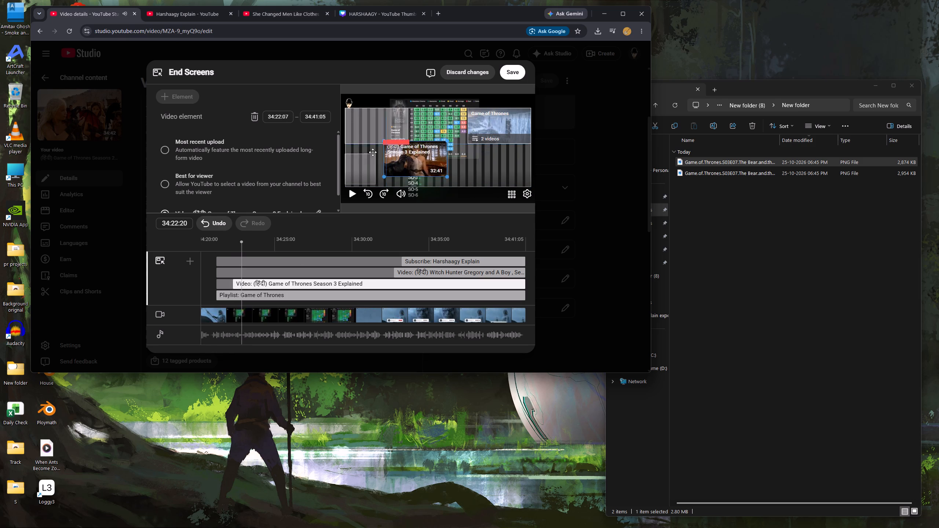
drag(373, 152, 355, 120)
click(414, 271)
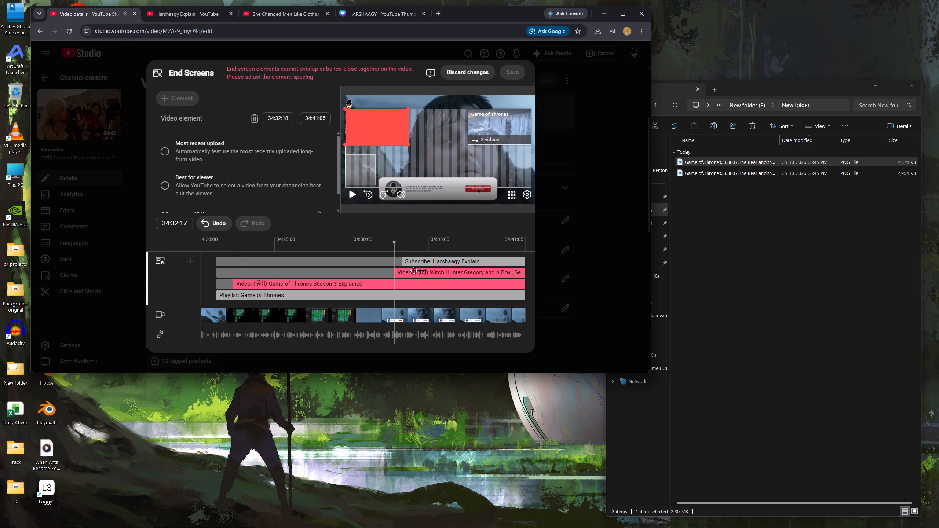
key(Delete)
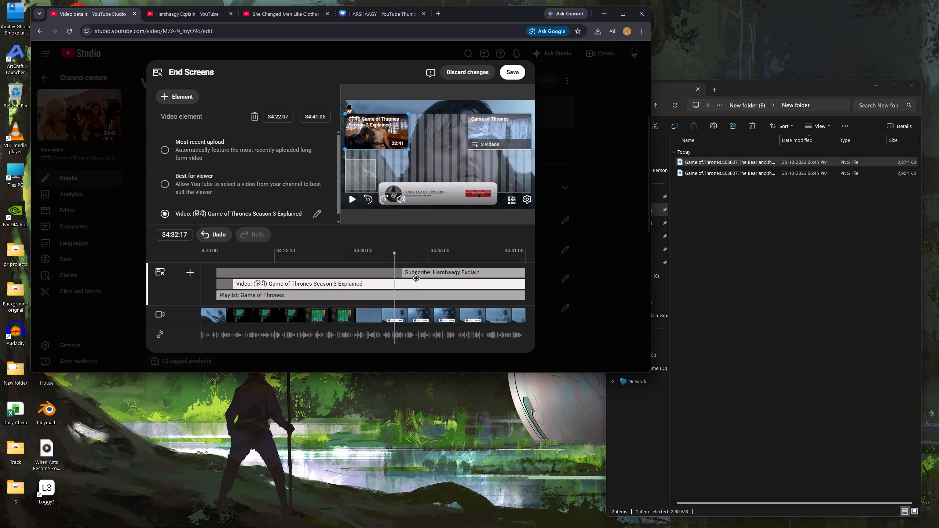
Play the ending, including from about 34:20, to examine how the video, playlist and subscribe elements sit over the footage.
key(space)
key(space)
key(space)
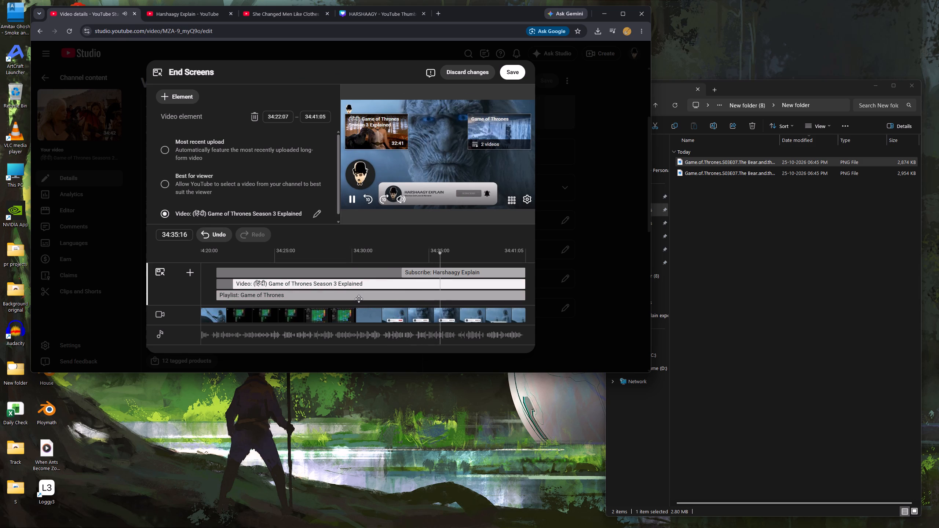
key(space)
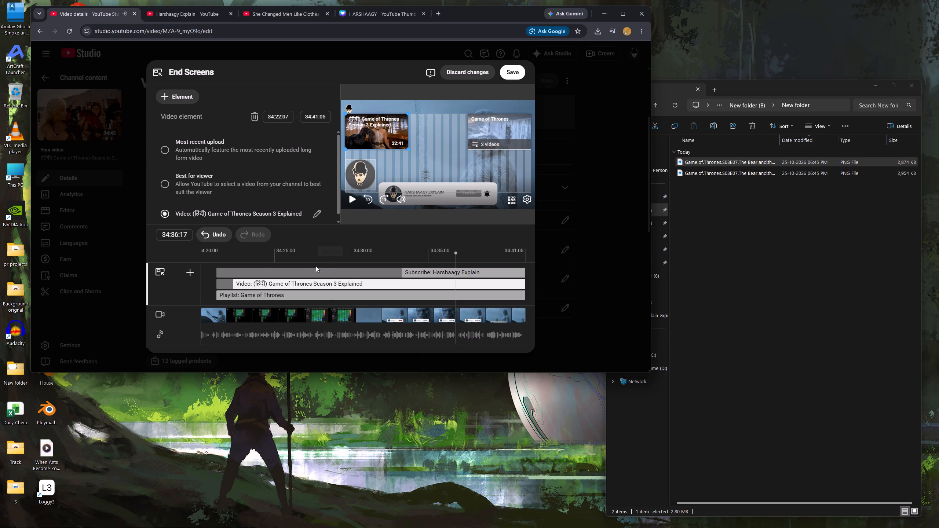
drag(235, 256, 208, 255)
key(space)
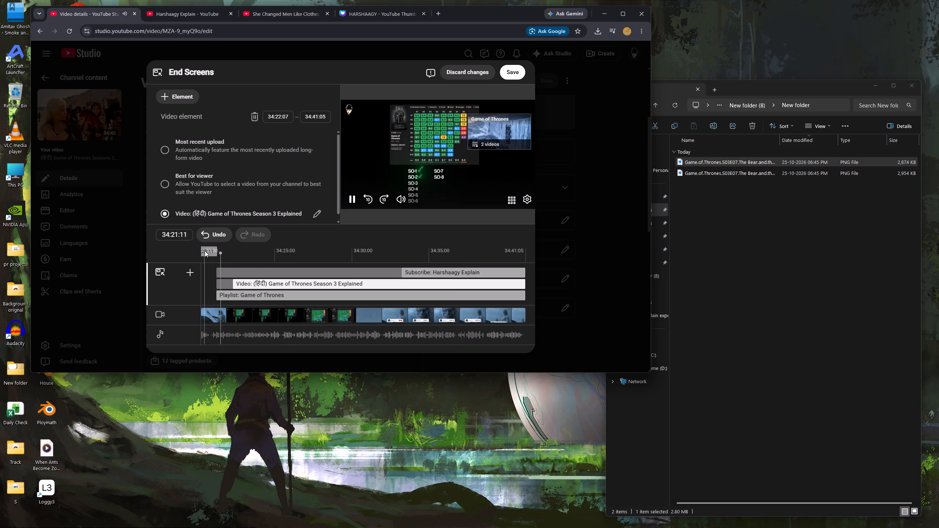
key(space)
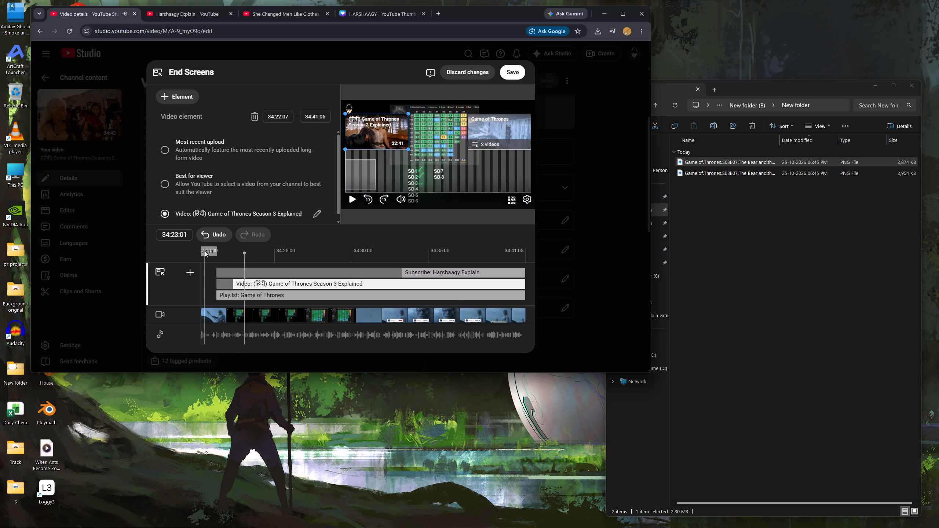
key(space)
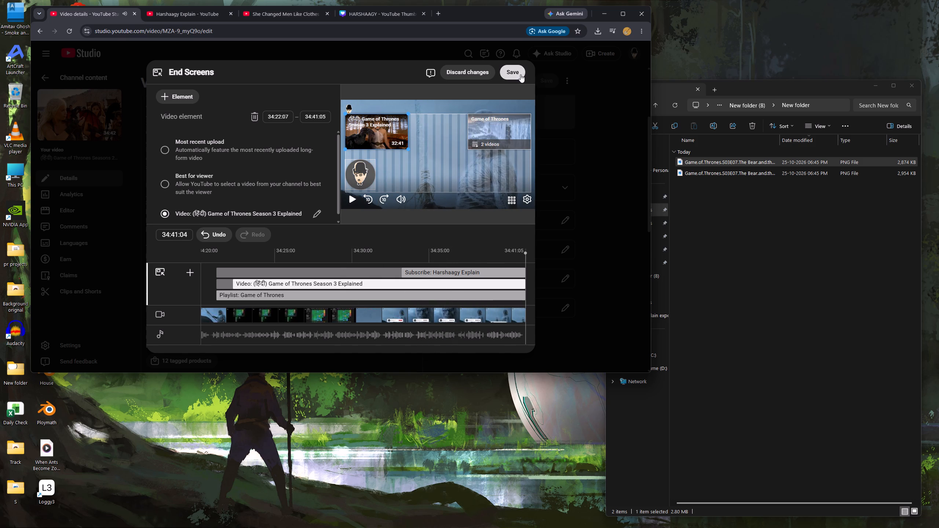
Save the Season 2 video's end screen.
scroll(283, 172, down, 4)
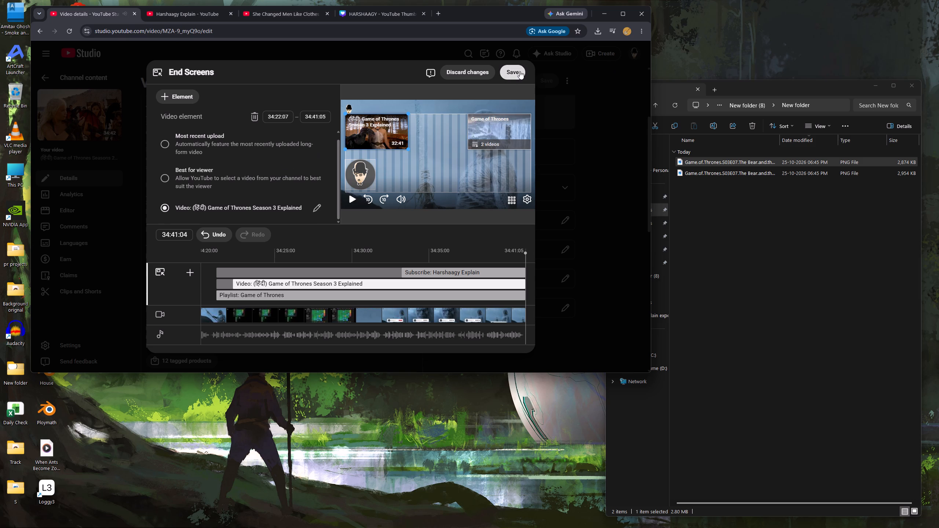
click(513, 71)
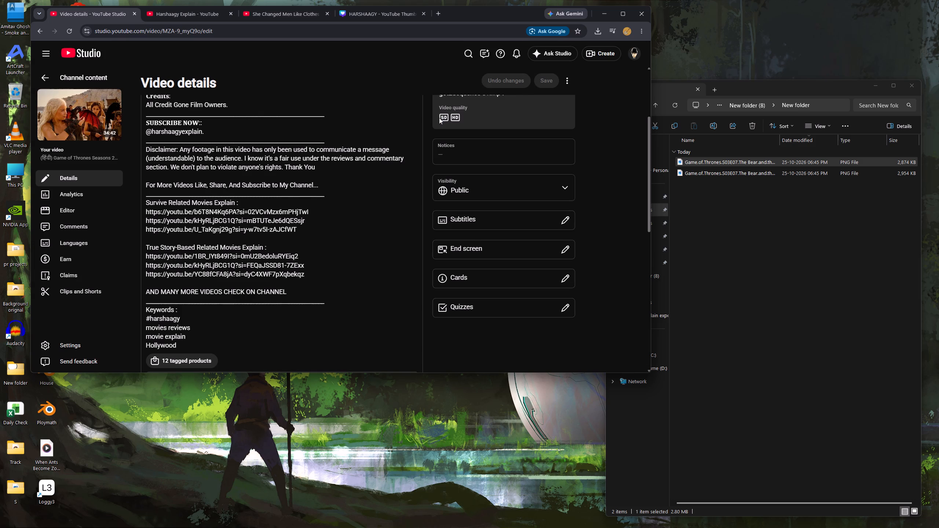
Delete the existing Game of Thrones Seasons 1 Explain card from the video's cards.
click(463, 279)
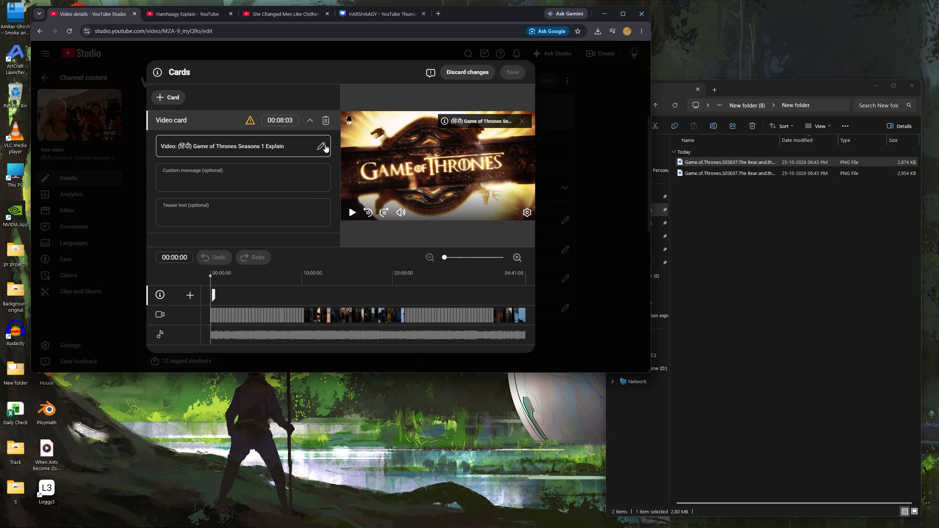
click(324, 120)
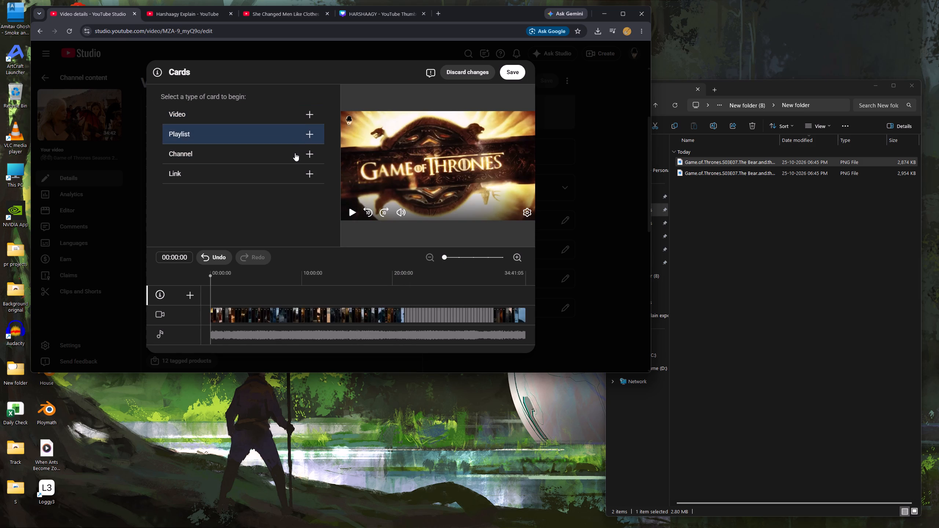
Add a video card at 00:07:00 that features the specific video Game of Thrones Season 1 Explained in 36 min.
click(306, 113)
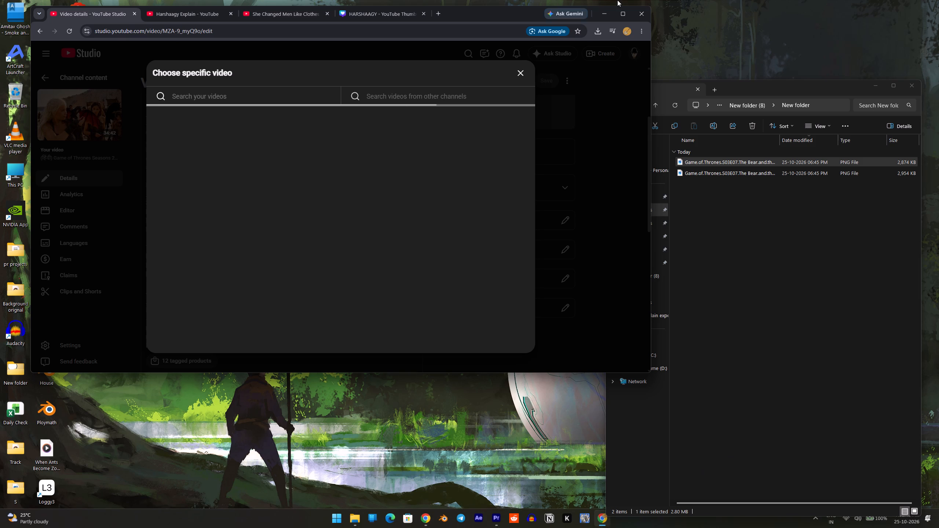
click(525, 74)
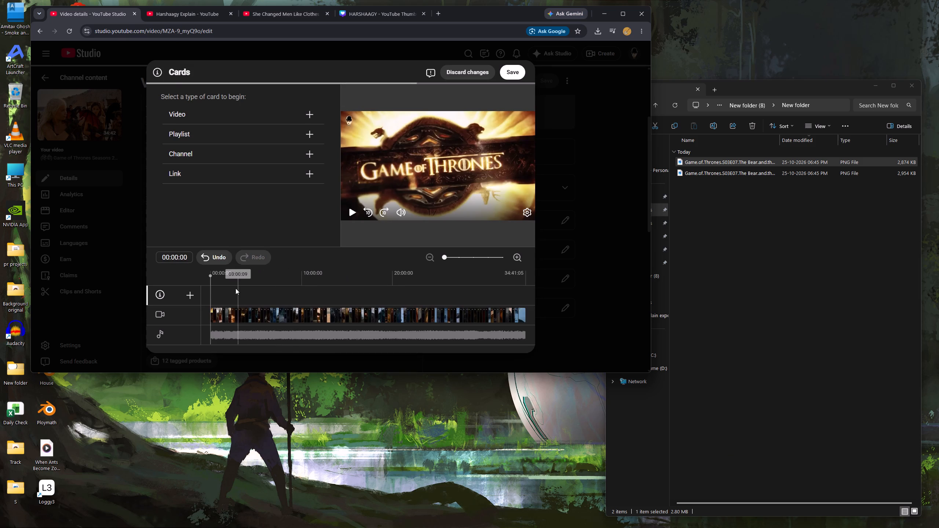
drag(233, 288, 184, 286)
click(210, 274)
key(space)
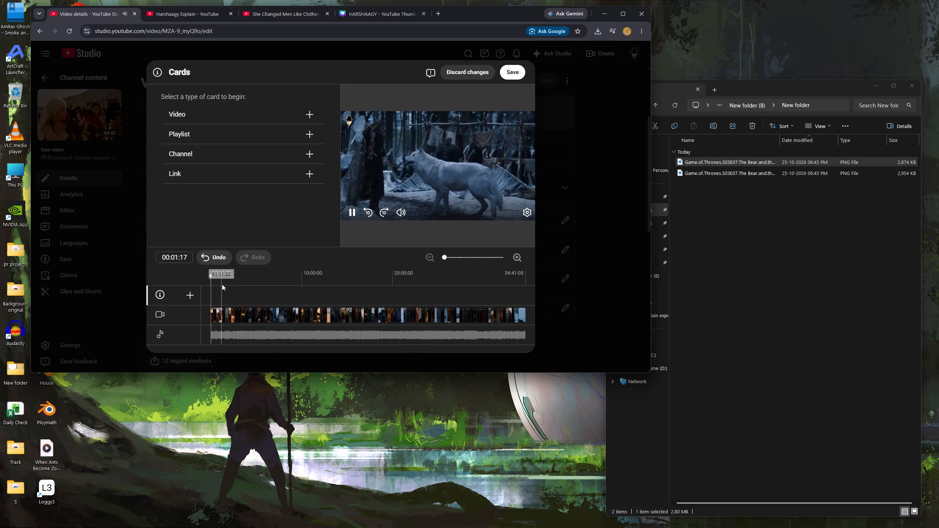
key(space)
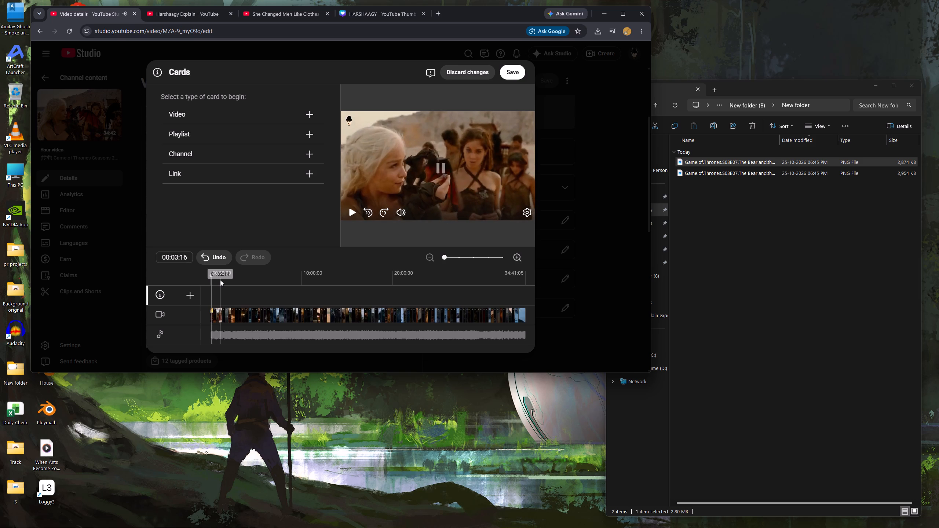
key(space)
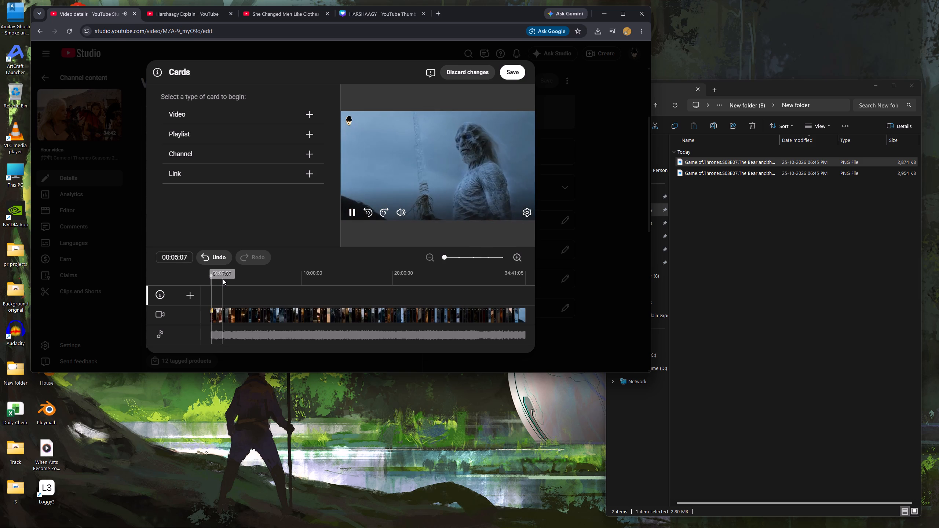
key(space)
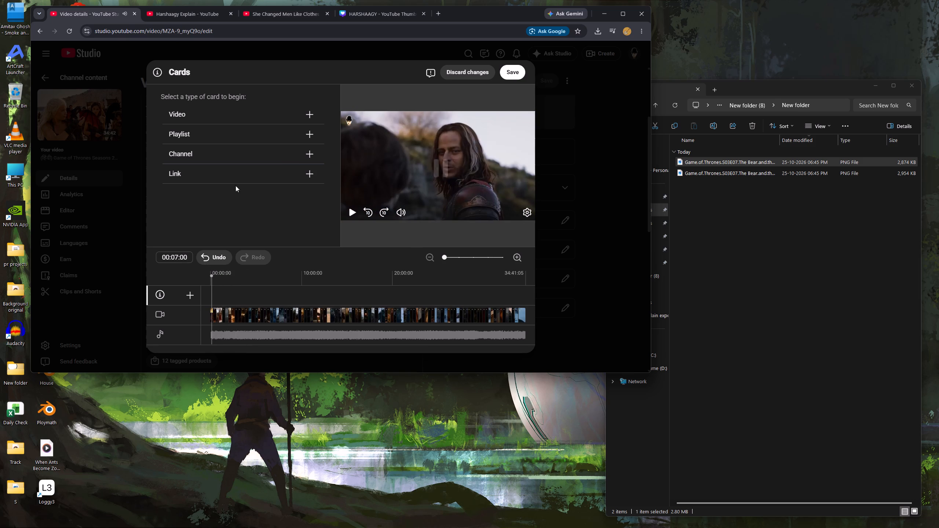
click(315, 118)
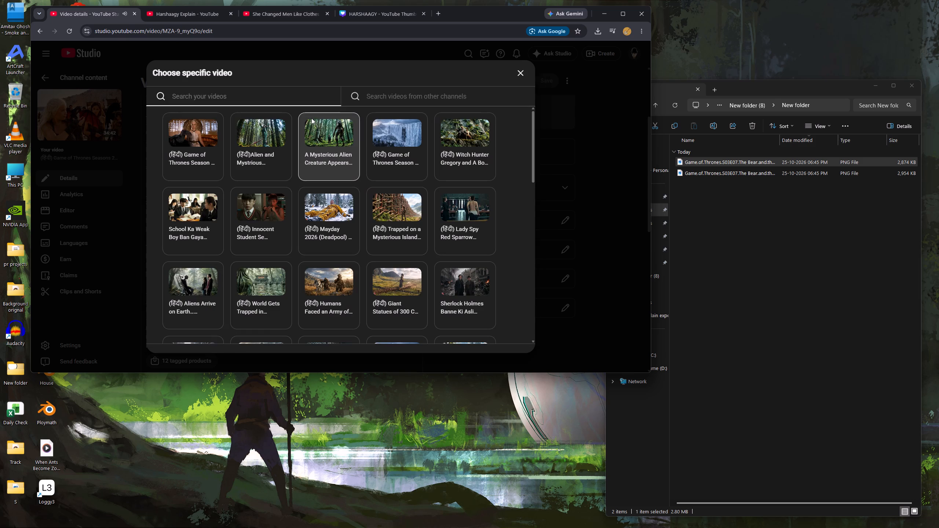
scroll(301, 259, down, 3)
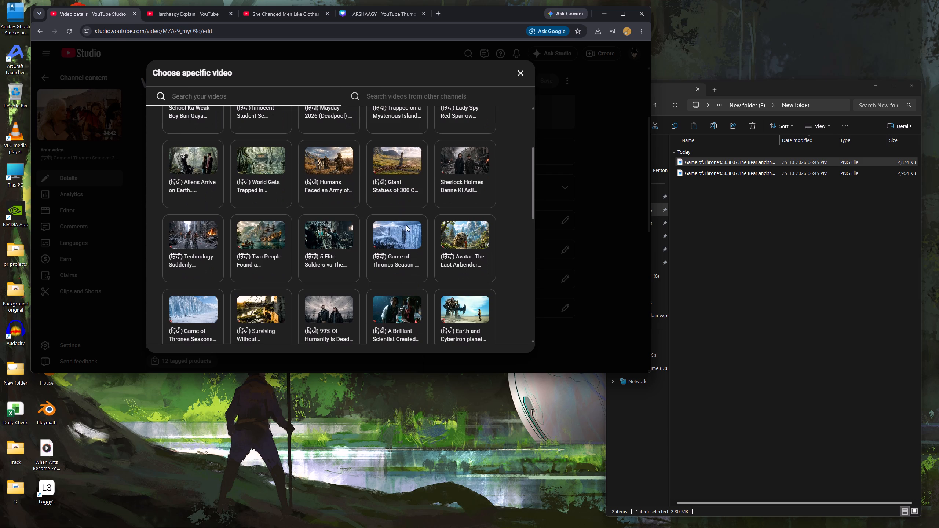
click(409, 225)
key(space)
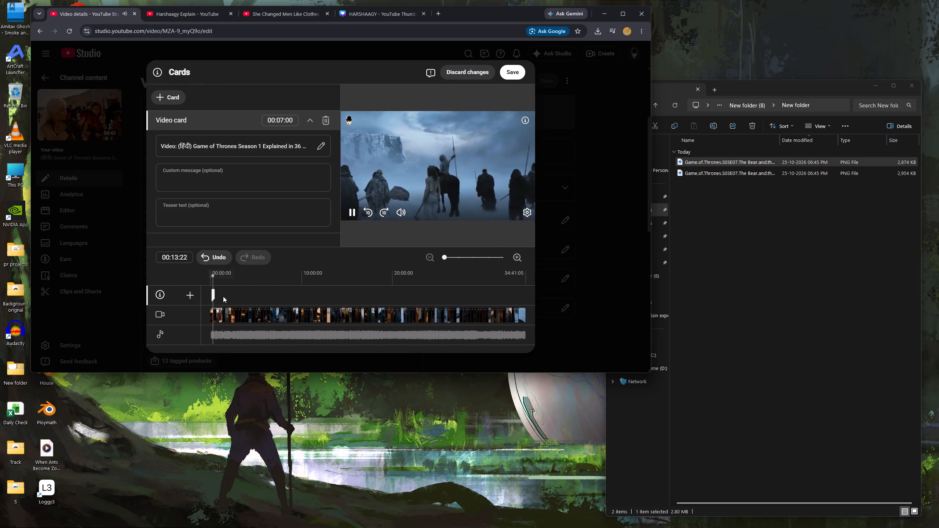
Find a point near the video's end and add a video card at 34:16:16 featuring Game of Thrones Season 3 Explained.
click(512, 279)
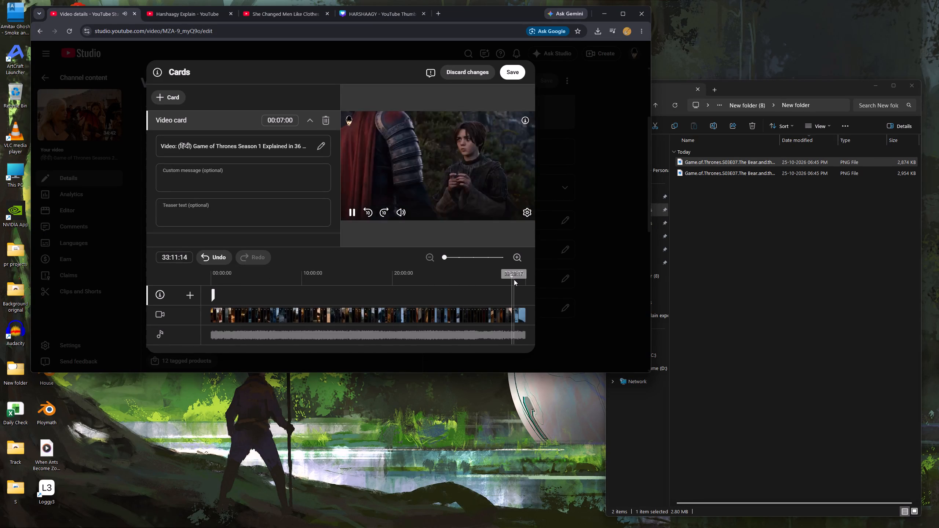
drag(514, 279, 524, 280)
key(space)
key(space)
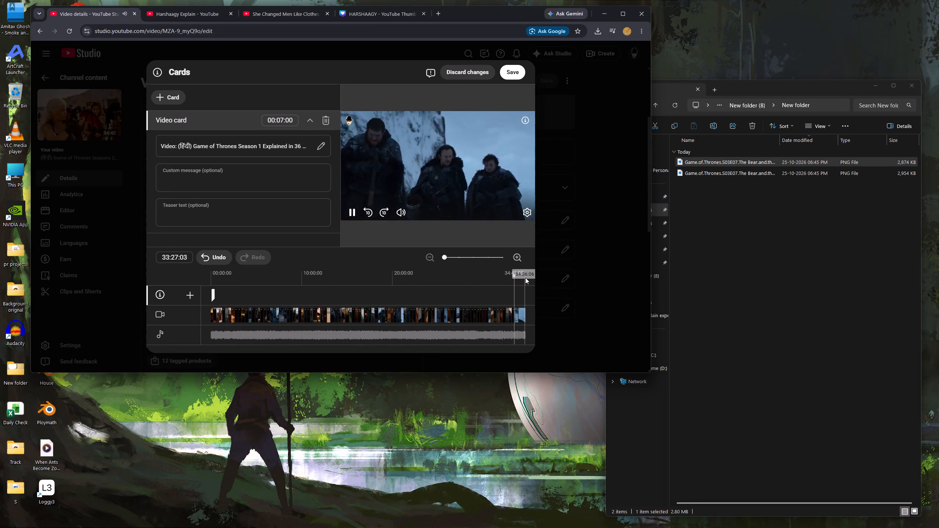
click(525, 278)
drag(525, 278, 515, 276)
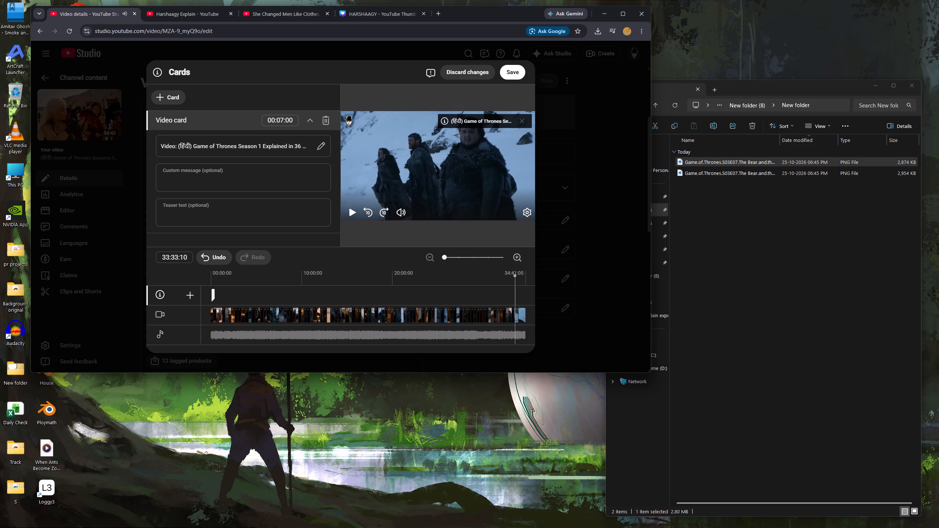
drag(515, 276, 514, 276)
key(space)
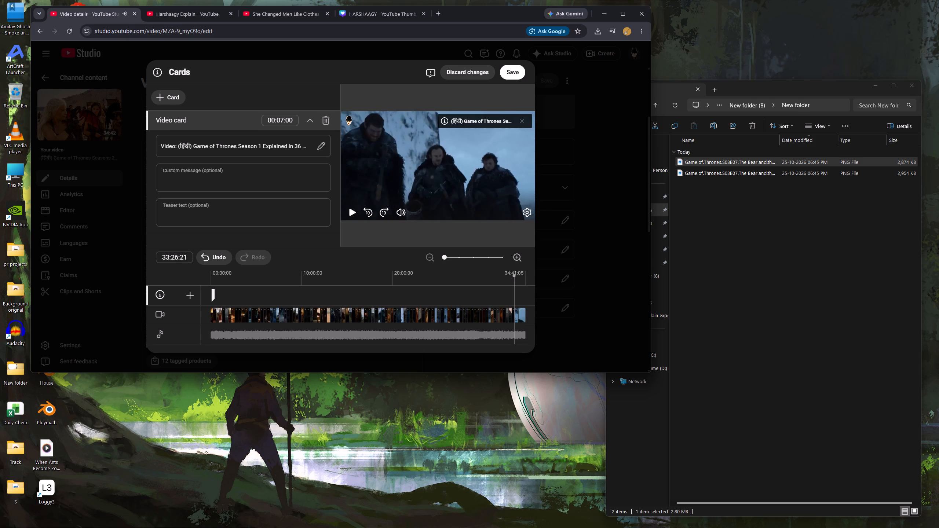
key(space)
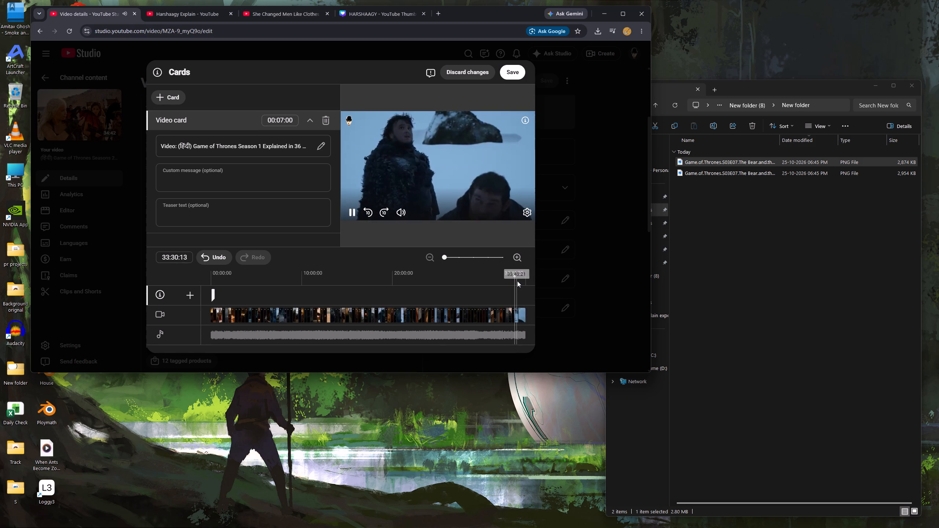
drag(515, 284, 521, 290)
key(space)
key(space)
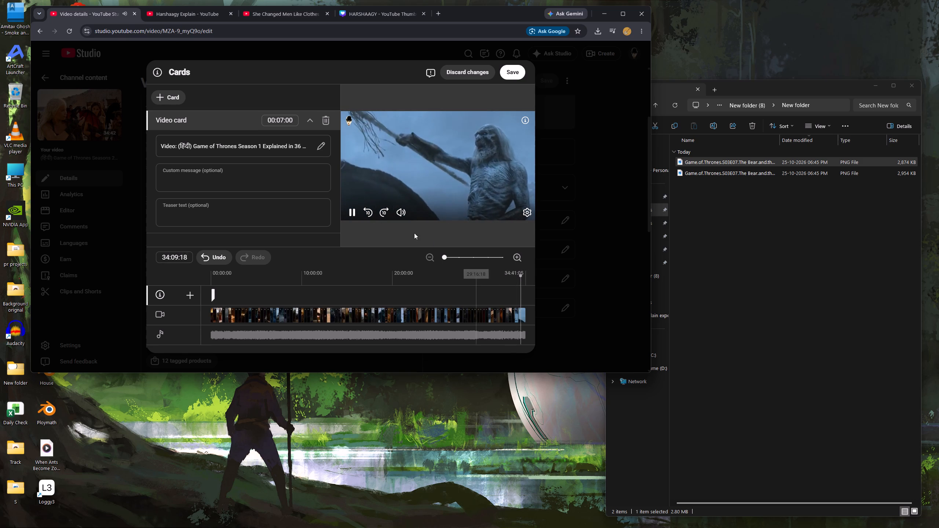
click(169, 96)
click(172, 100)
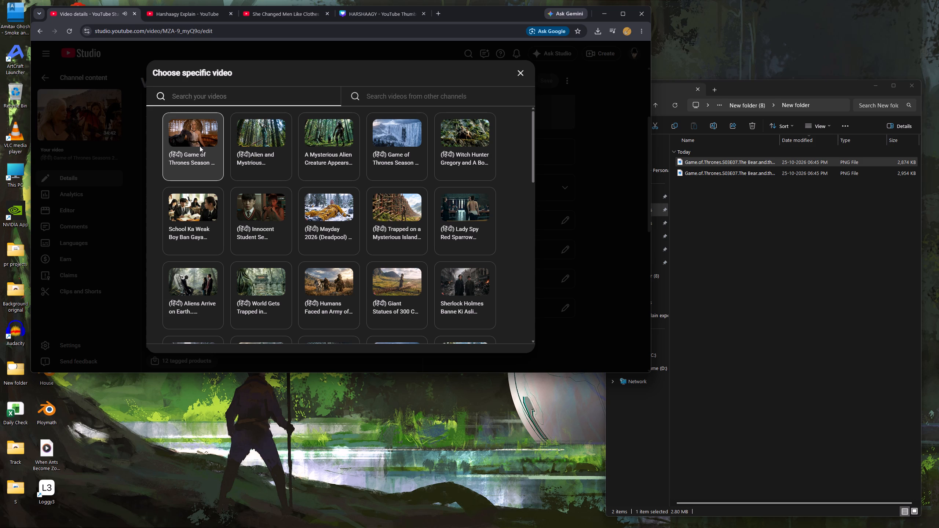
click(200, 146)
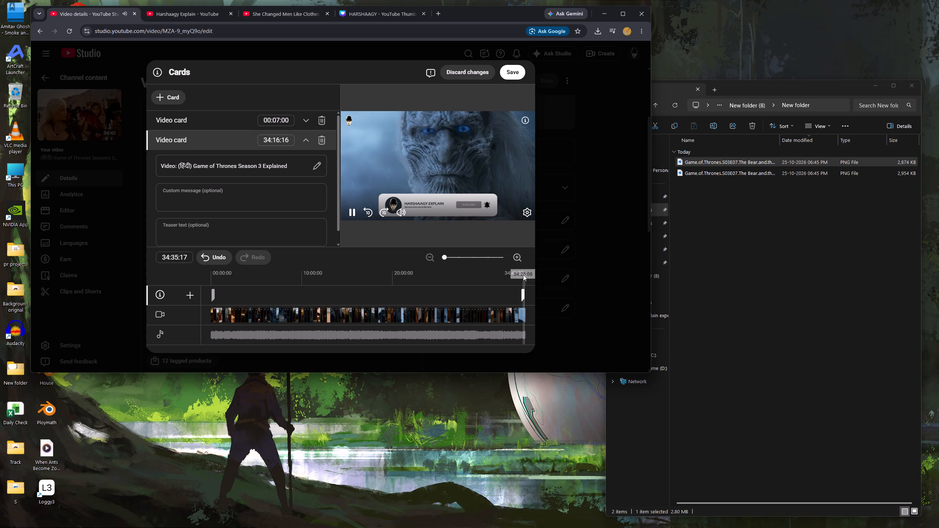
Save the Season 2 video's cards.
click(511, 70)
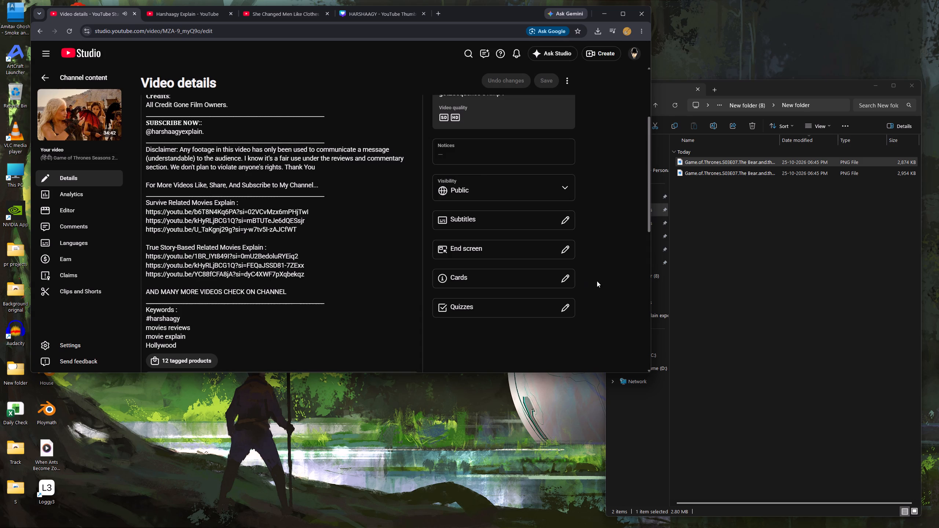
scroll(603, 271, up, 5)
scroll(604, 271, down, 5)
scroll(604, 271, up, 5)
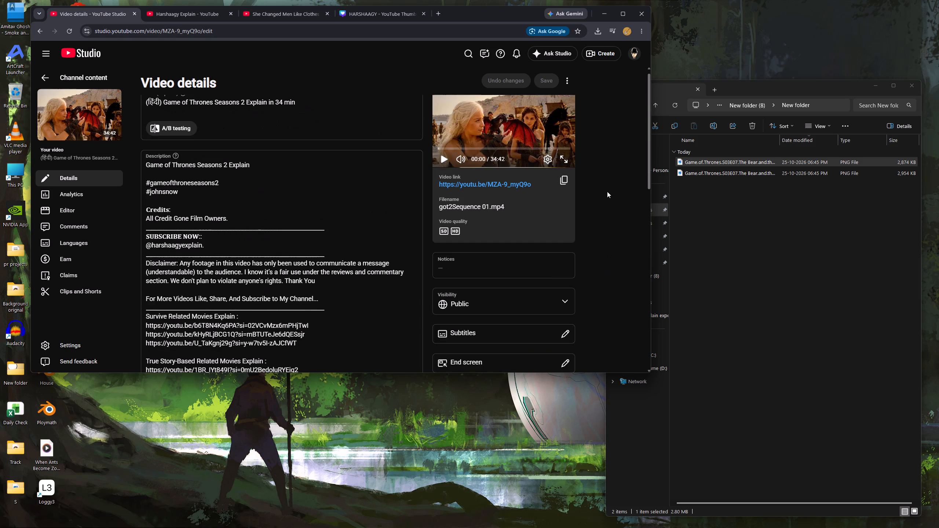
Return to the channel's content list and open the details of the Game of Thrones Season 1 Explained in 36 Minutes video.
scroll(607, 191, up, 2)
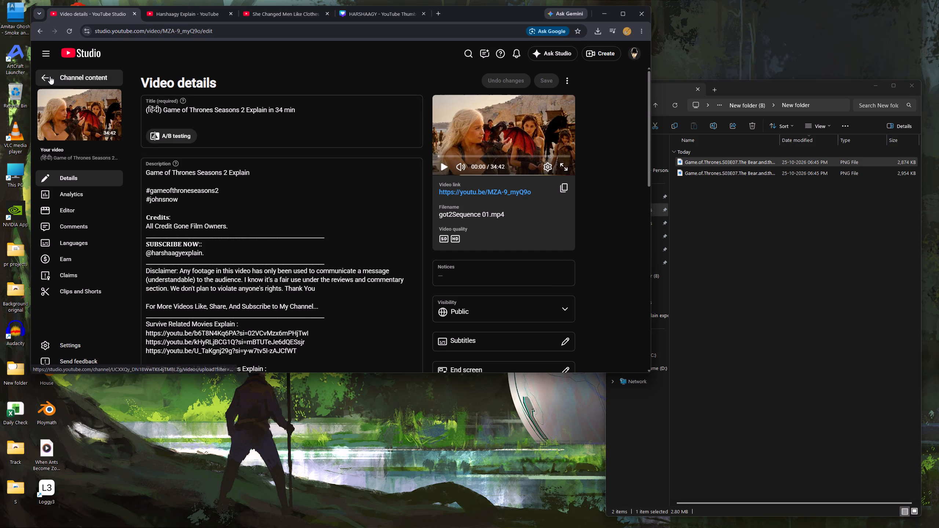
click(50, 76)
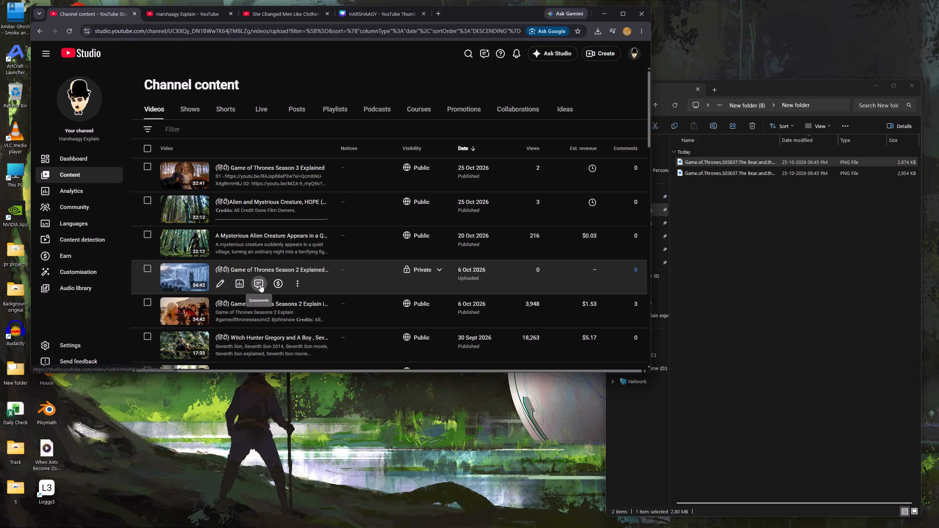
scroll(246, 299, down, 5)
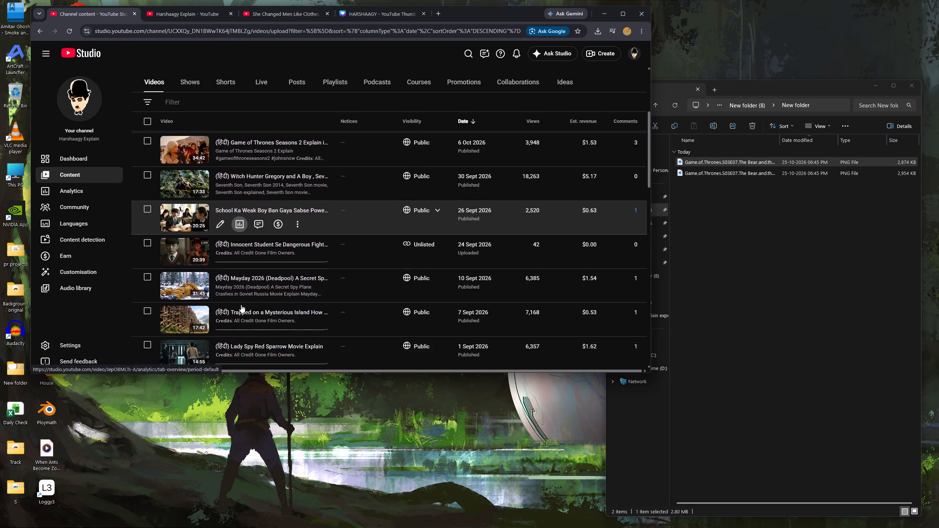
scroll(241, 305, down, 9)
click(214, 257)
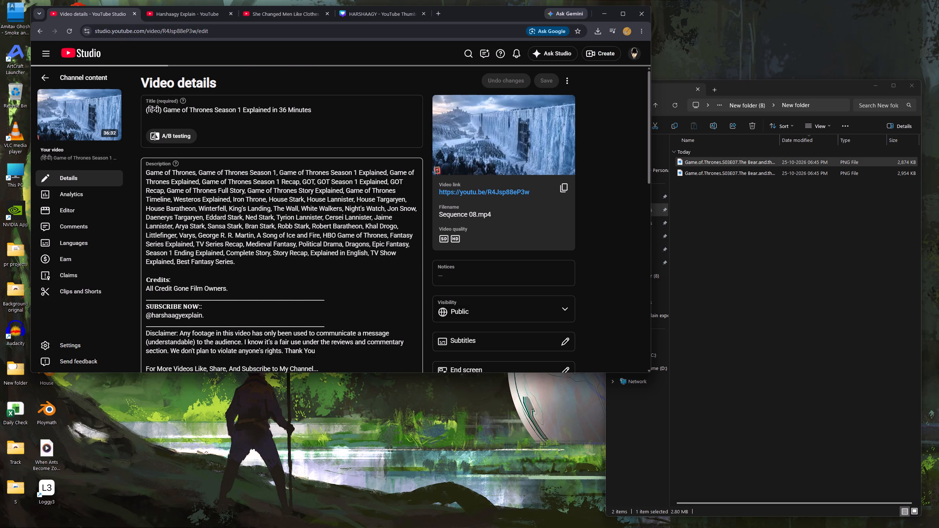
Play through the Season 1 video's end screen timeline to check its elements, discard out of the editor and return to the content list.
scroll(481, 338, down, 2)
click(476, 288)
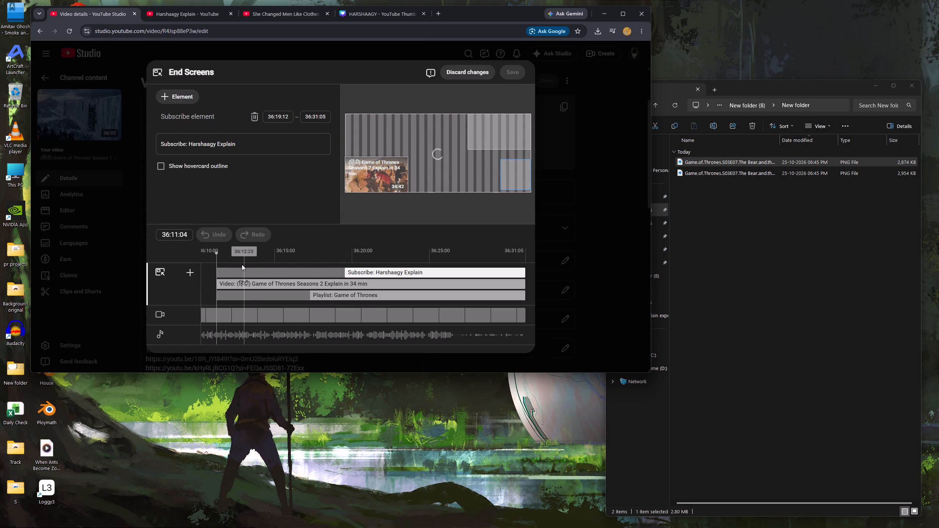
key(space)
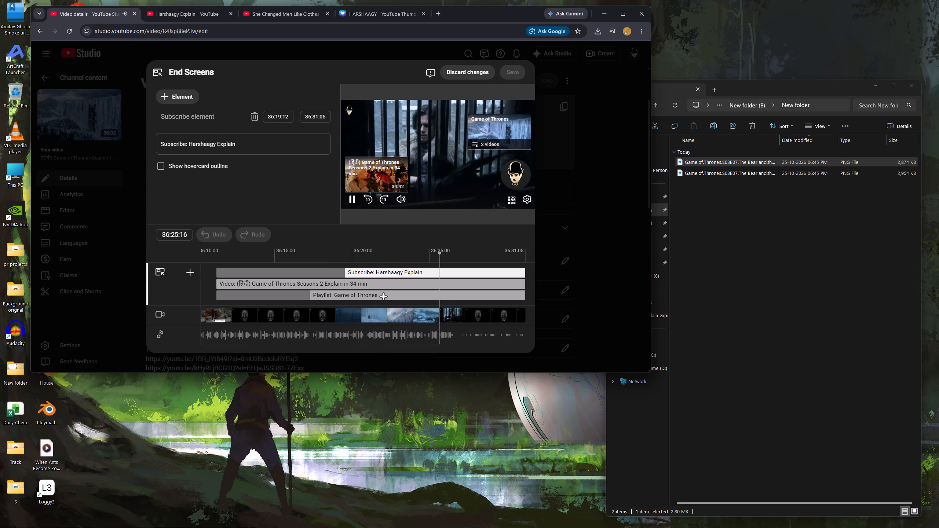
key(space)
drag(393, 258, 279, 275)
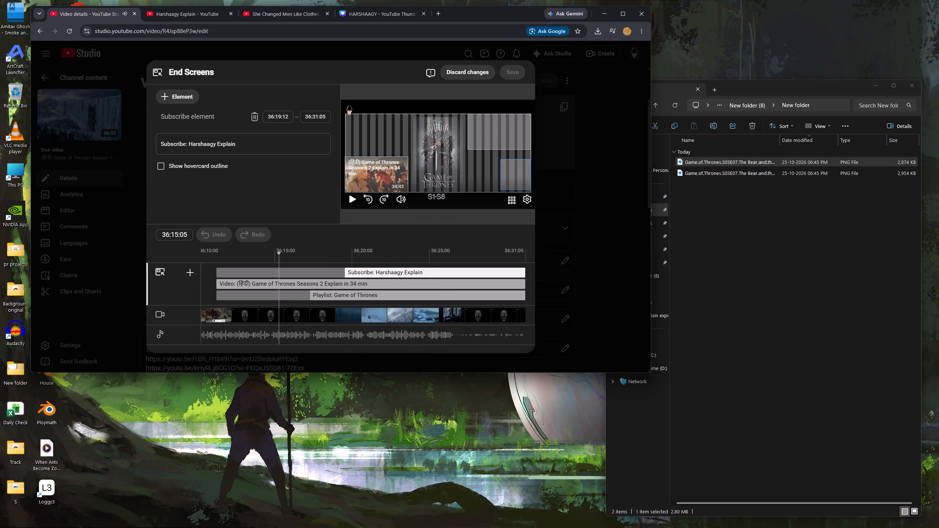
drag(279, 275, 278, 275)
key(space)
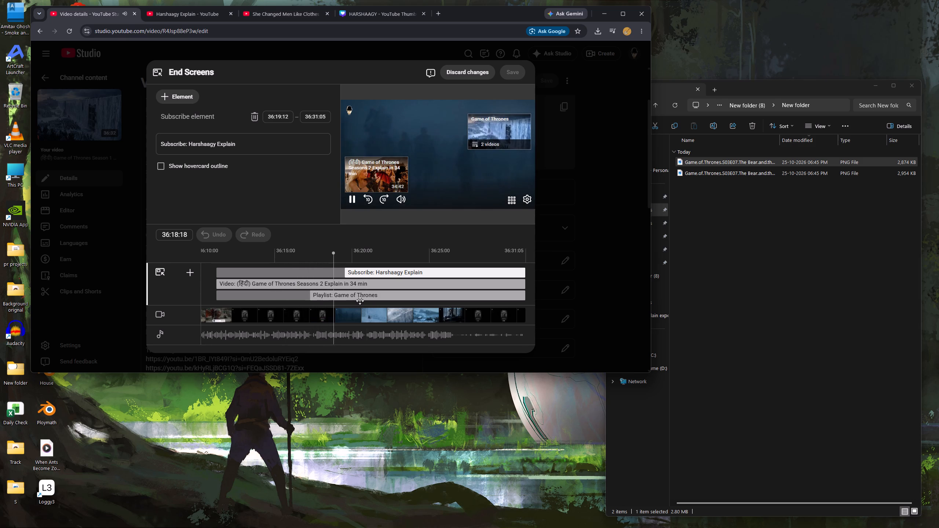
key(space)
key(space)
key(space)
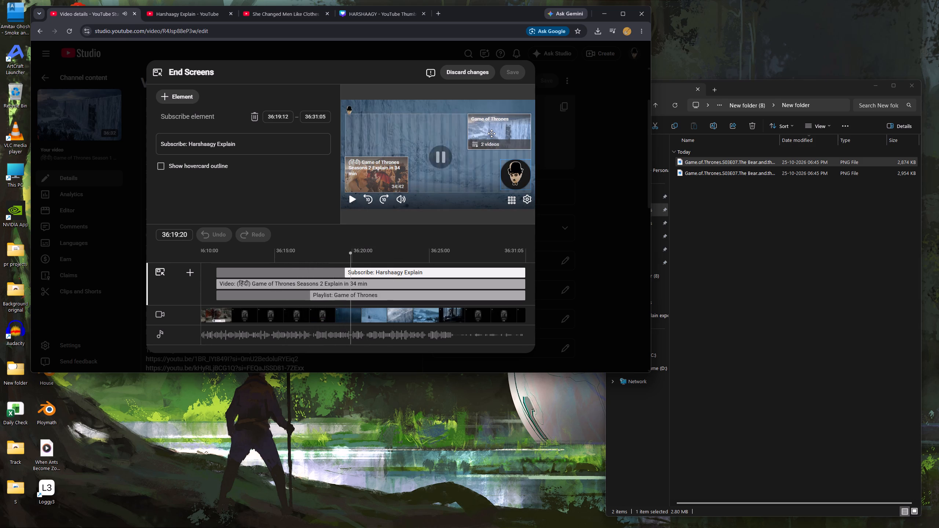
key(space)
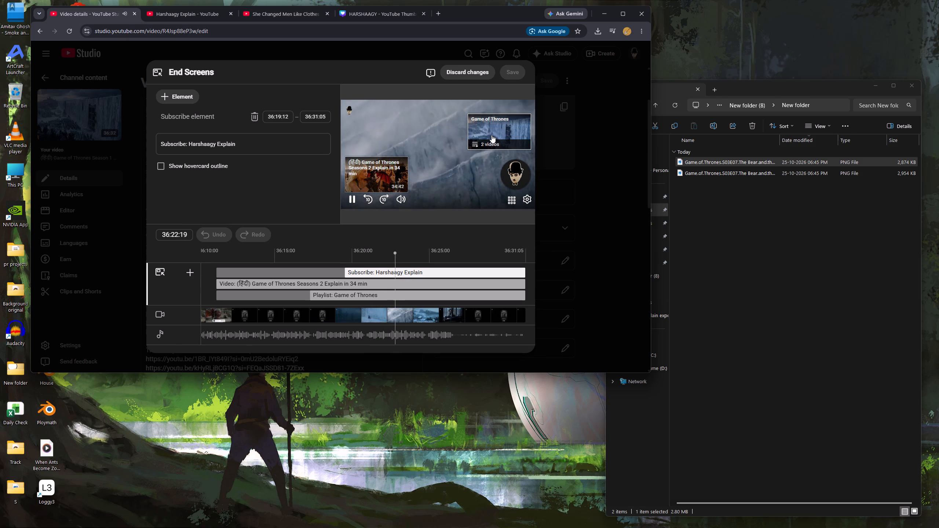
key(space)
click(463, 72)
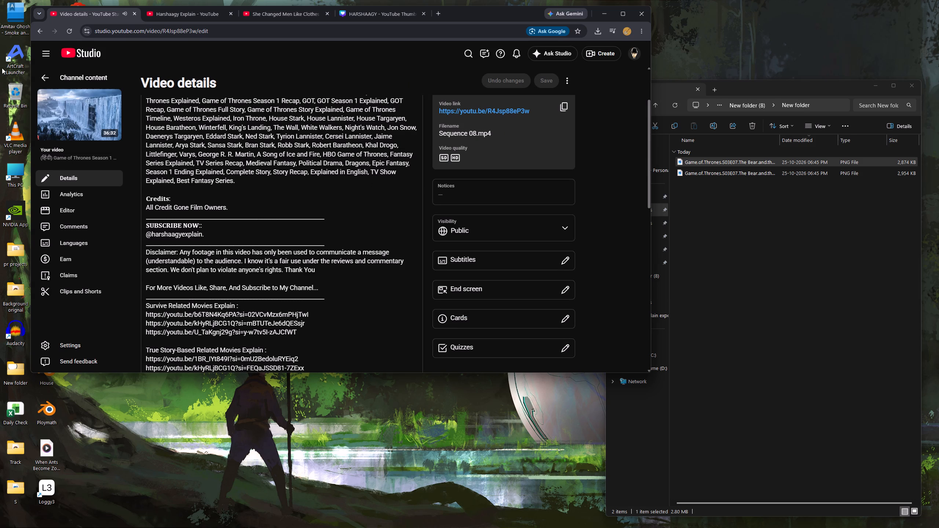
click(41, 74)
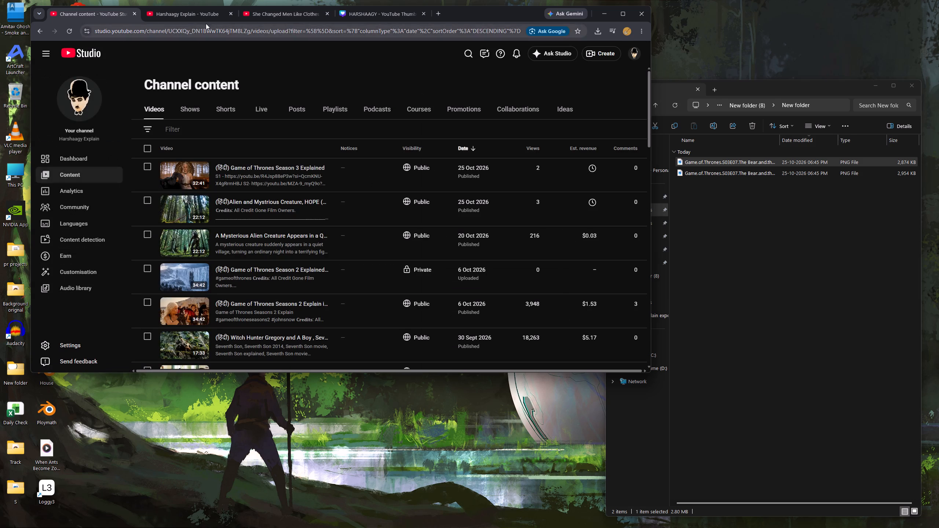
Reload the Harshaagy Explain channel page and open its Game of Thrones playlist to check which videos it contains.
click(183, 15)
click(73, 33)
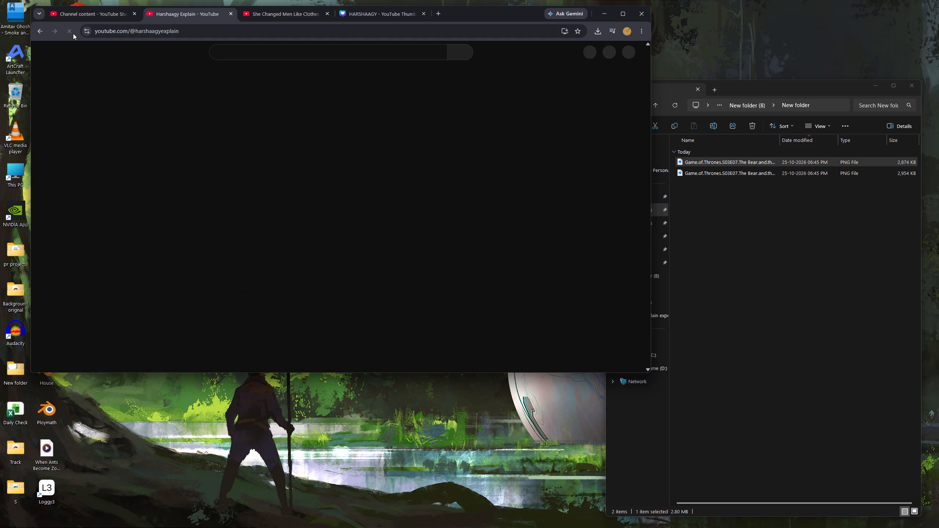
scroll(247, 219, down, 1)
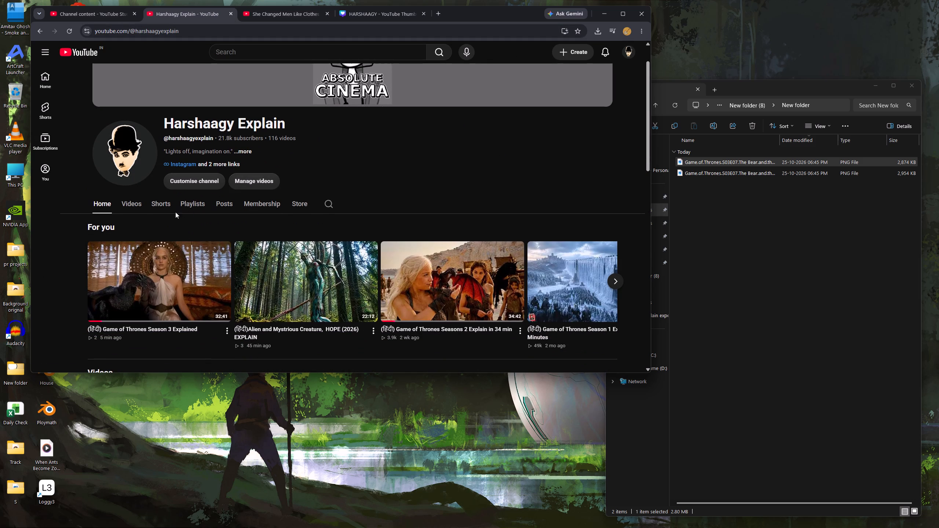
click(190, 202)
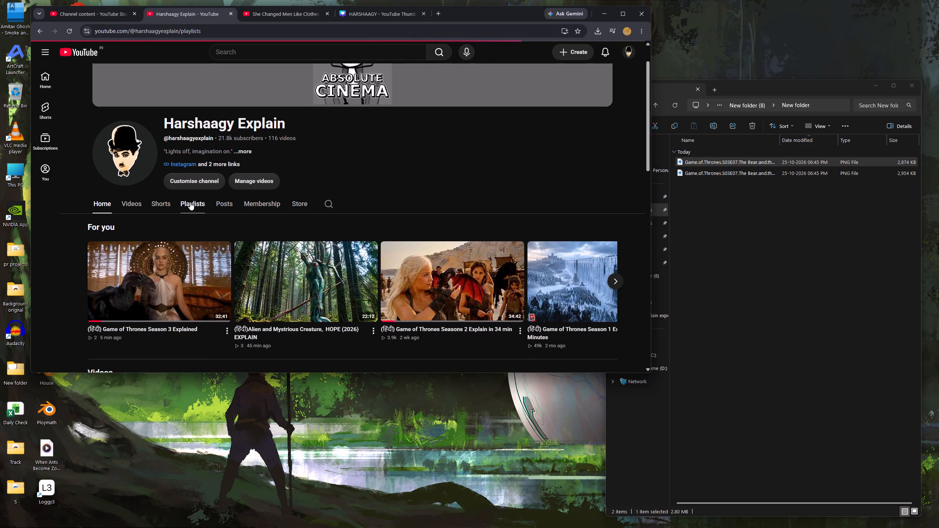
scroll(385, 214, down, 1)
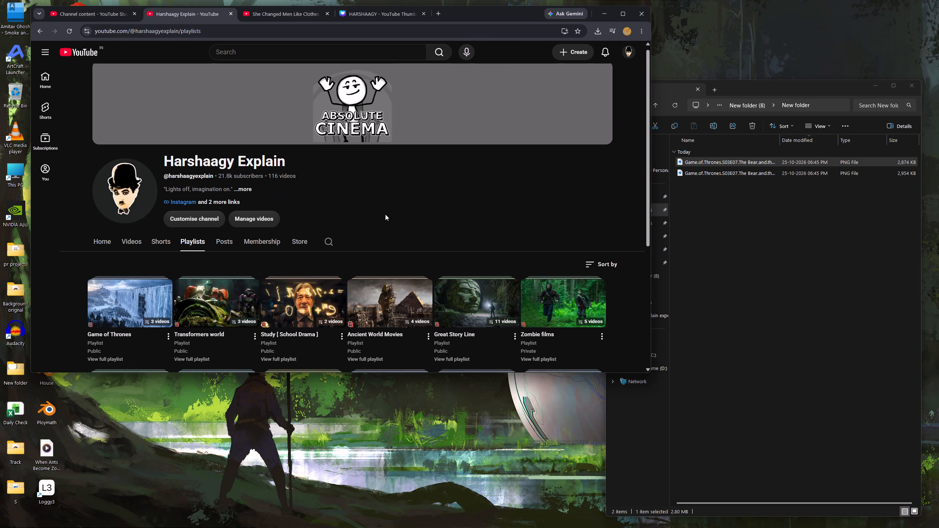
click(123, 261)
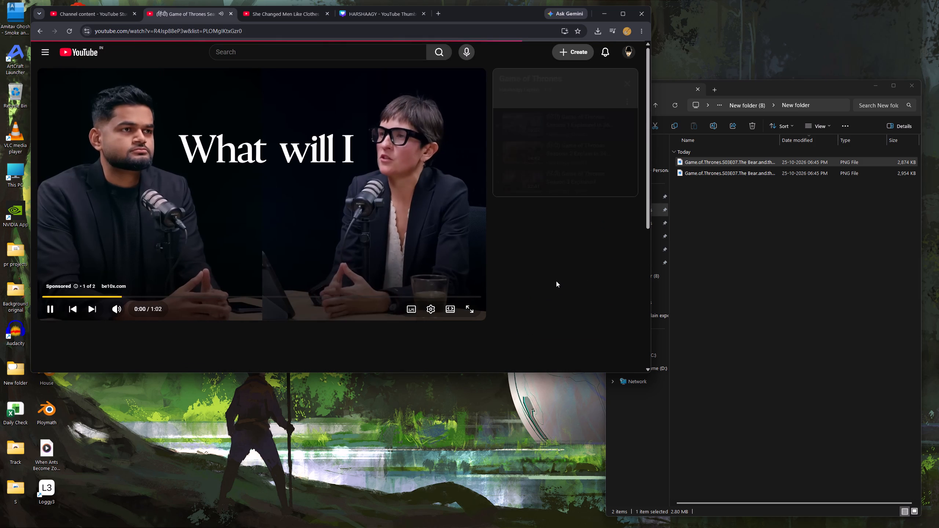
scroll(552, 280, down, 3)
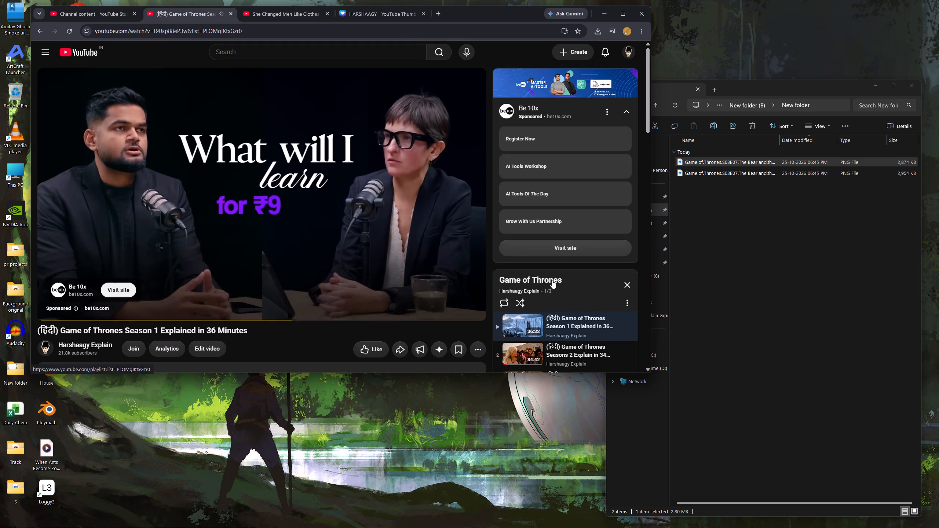
scroll(543, 320, down, 2)
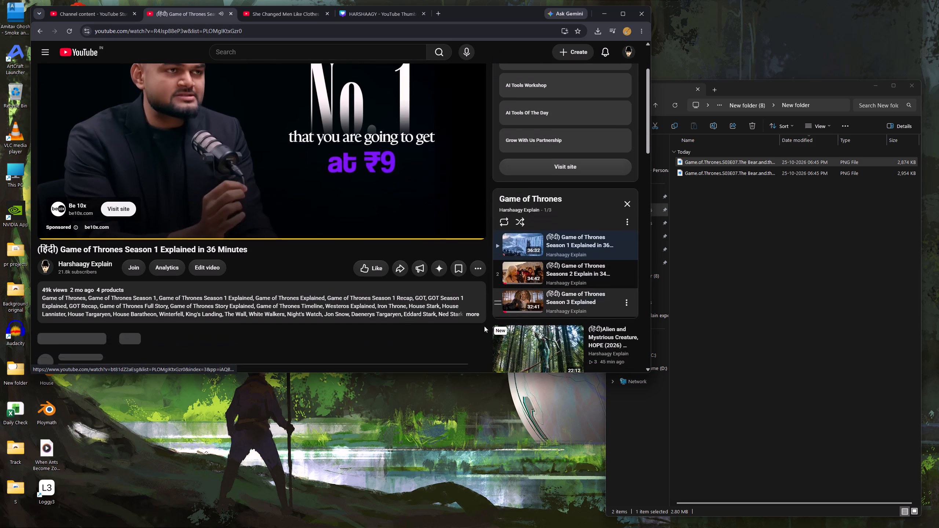
scroll(393, 305, up, 1)
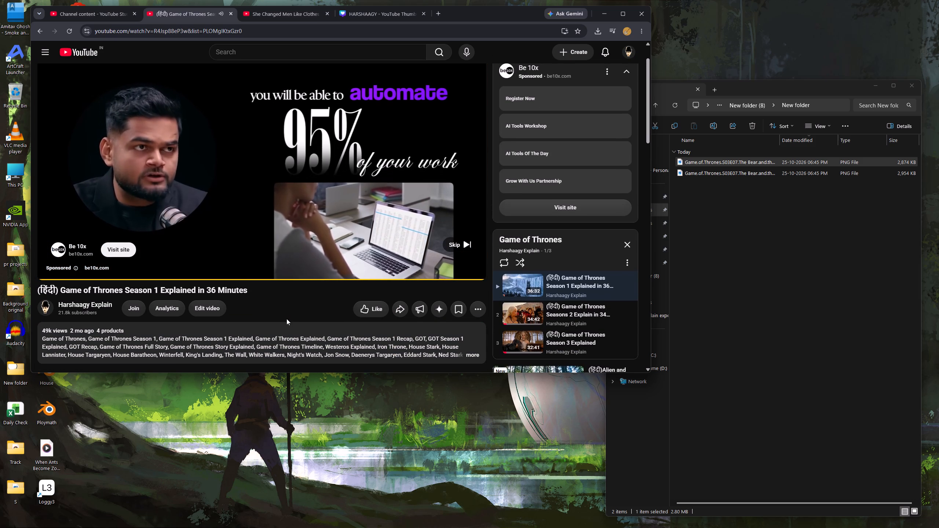
Skip the ad and like the Game of Thrones Season 1 Explained in 36 Minutes video.
click(466, 246)
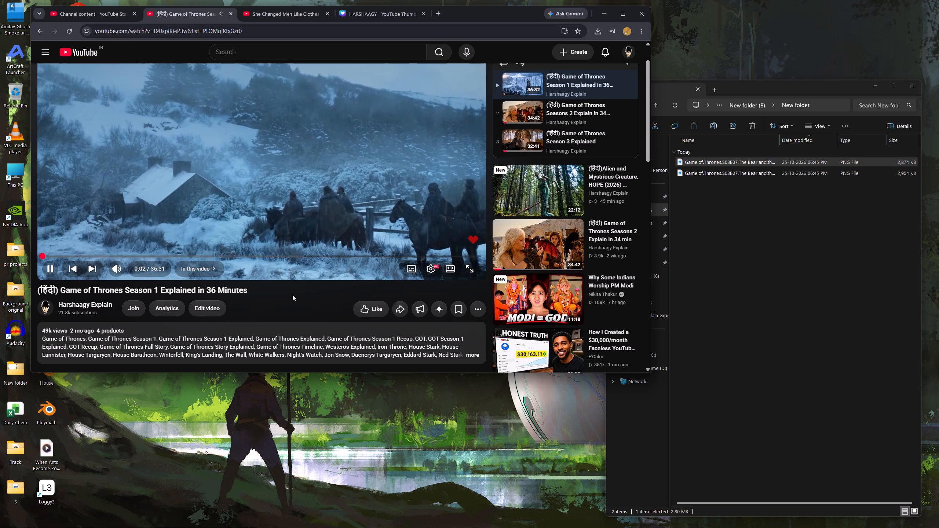
scroll(291, 300, up, 1)
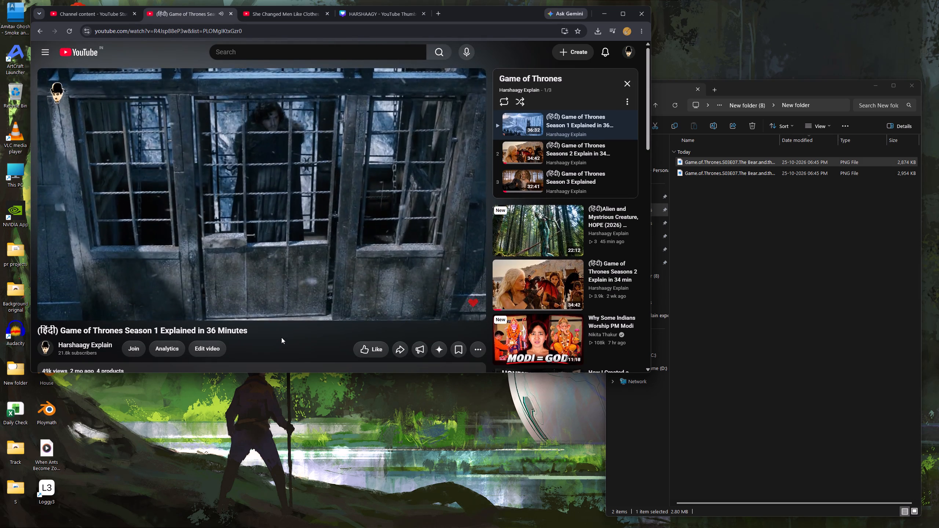
scroll(281, 344, up, 2)
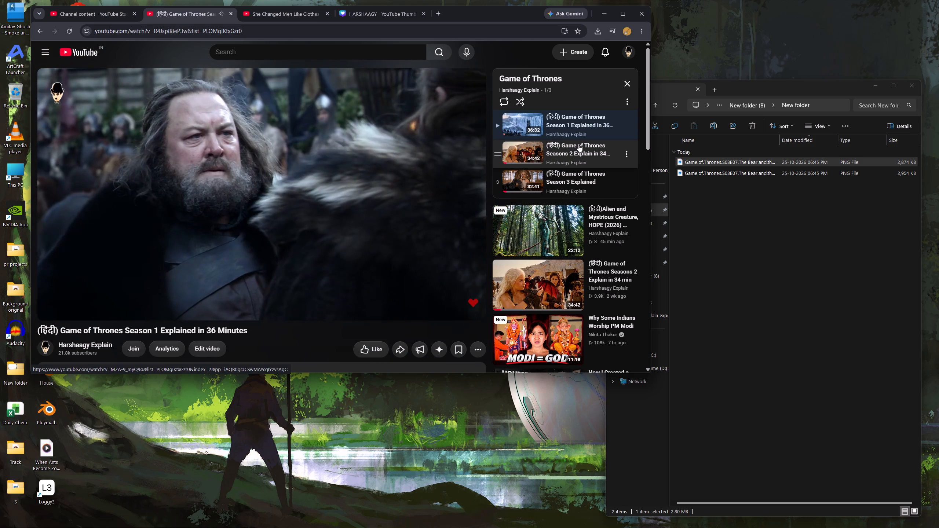
scroll(566, 151, down, 1)
scroll(566, 151, up, 2)
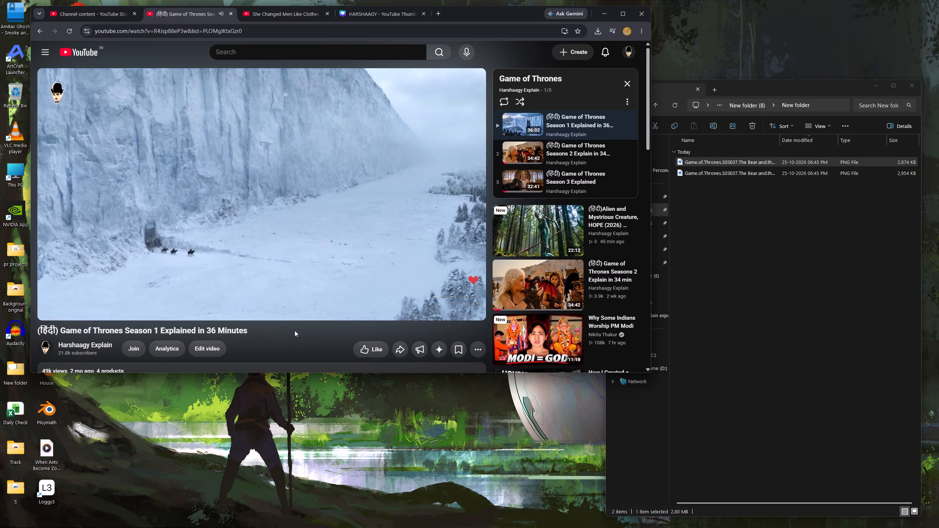
scroll(295, 334, down, 1)
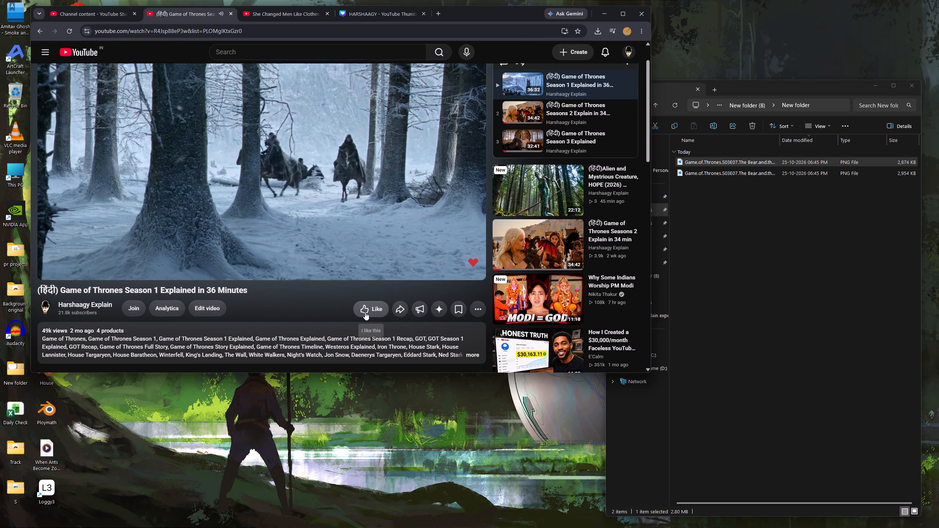
click(365, 312)
Watch the Season 1 video while looking over its playlist, description, comments and suggested videos.
scroll(311, 320, up, 1)
scroll(274, 339, down, 1)
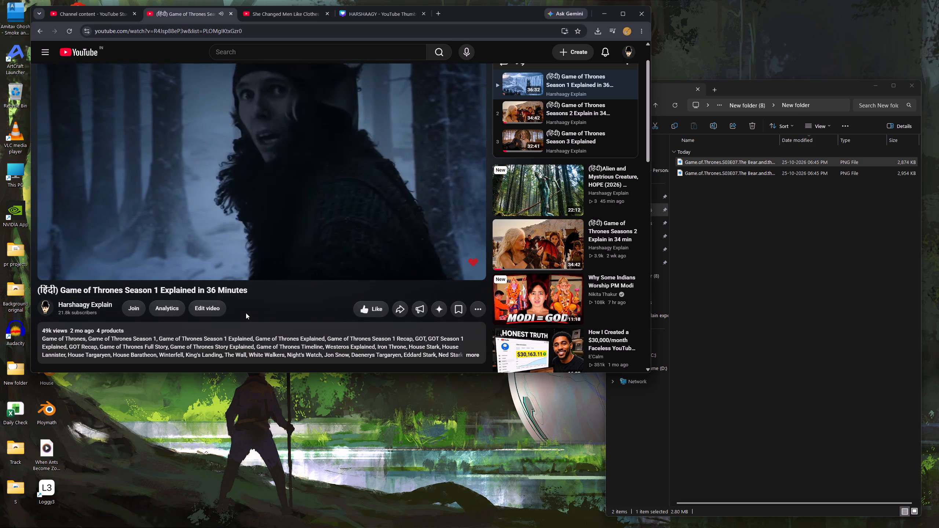
scroll(246, 313, up, 2)
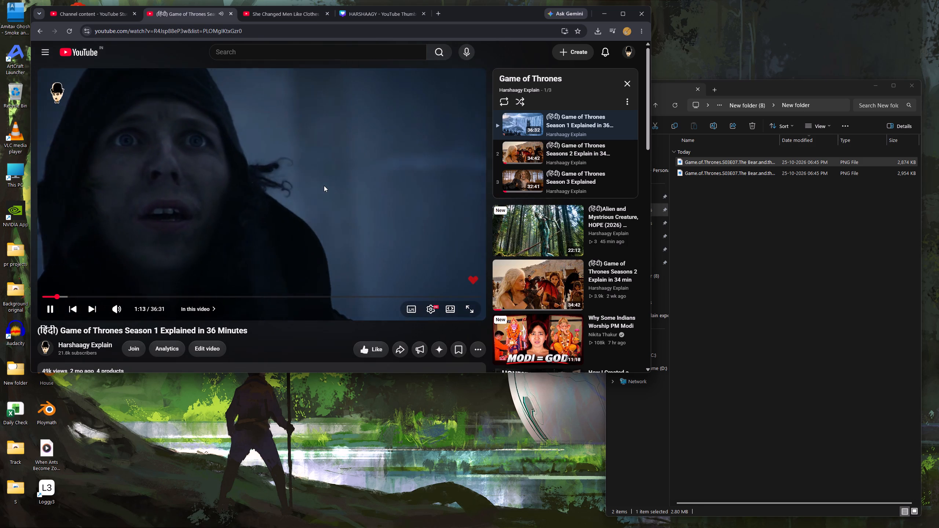
scroll(324, 186, down, 2)
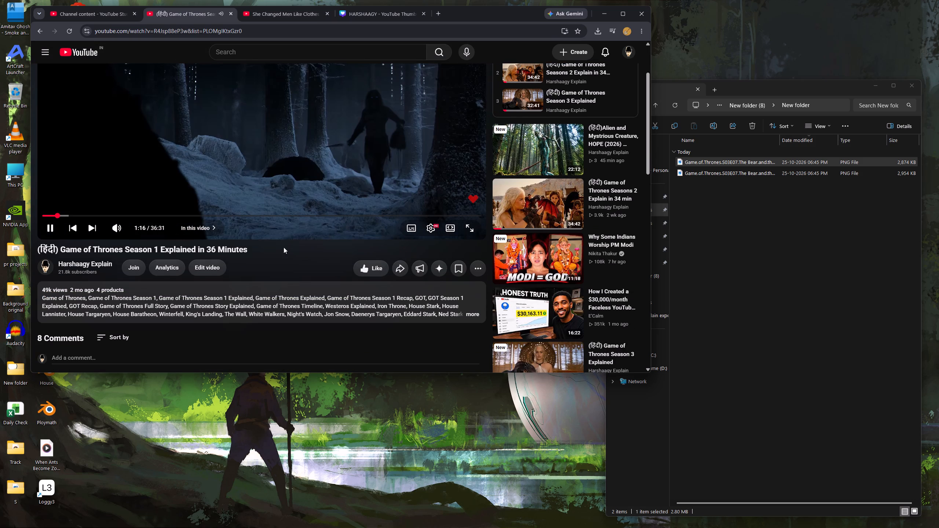
scroll(271, 274, up, 1)
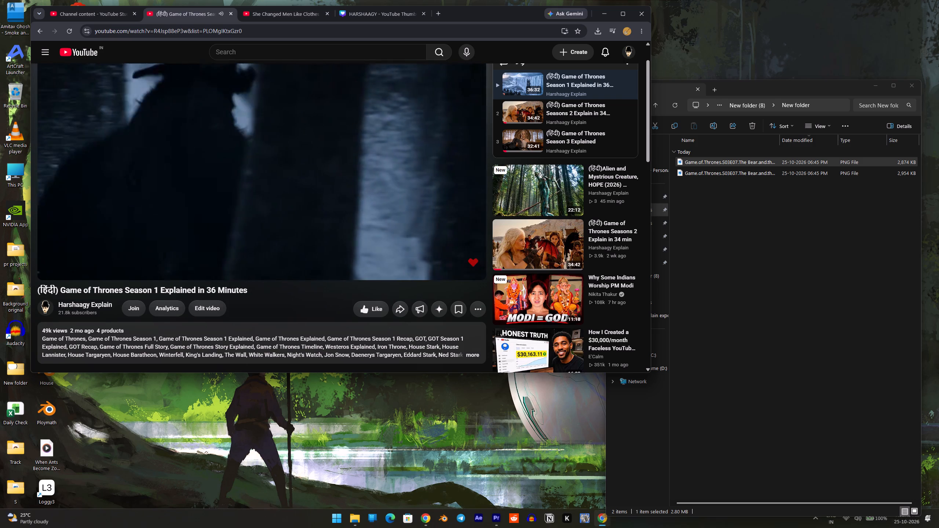
scroll(288, 315, up, 1)
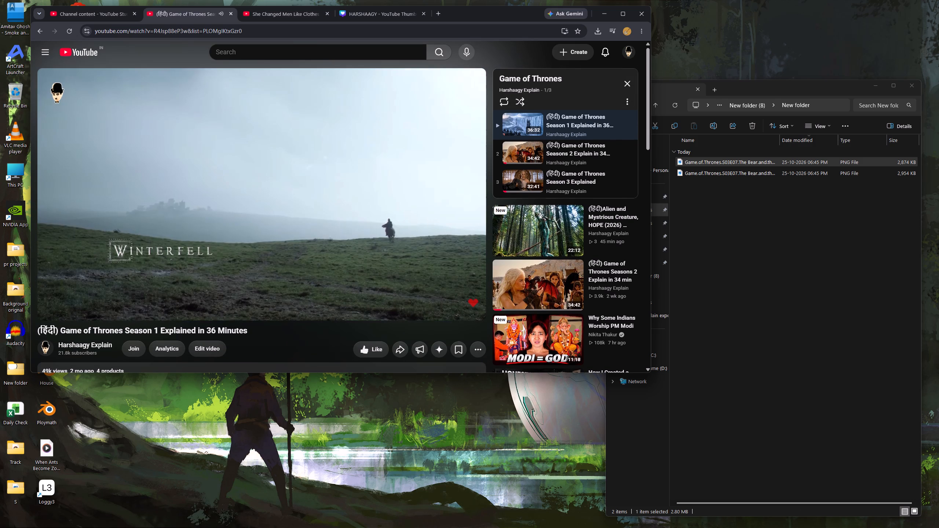
scroll(286, 315, up, 1)
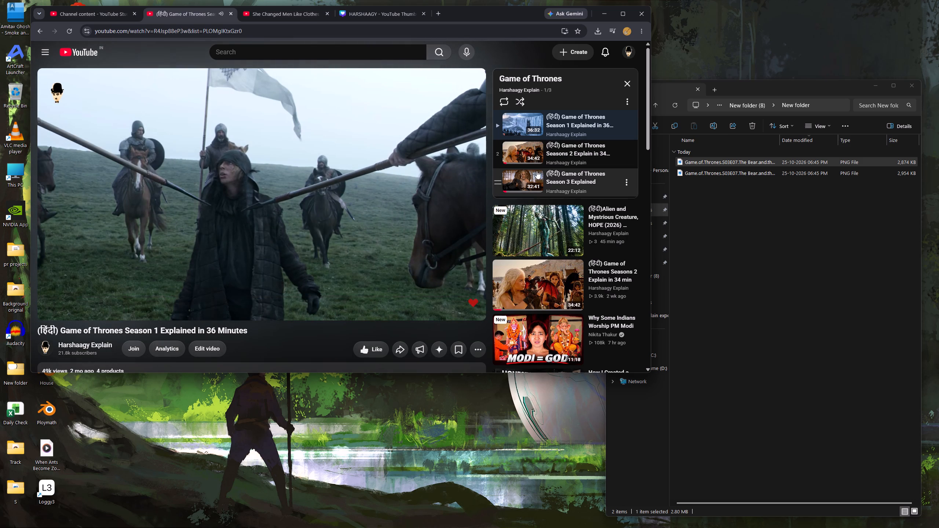
scroll(537, 169, down, 1)
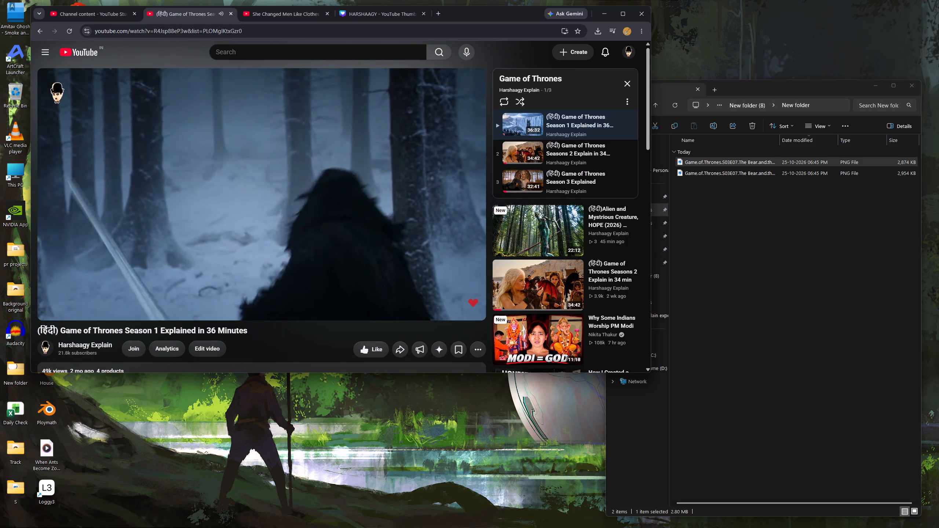
scroll(344, 235, down, 3)
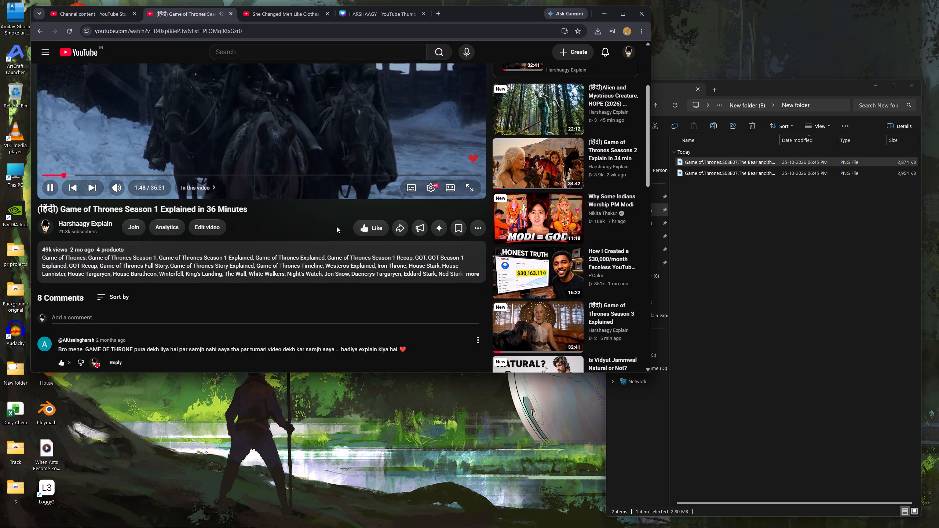
scroll(335, 226, down, 1)
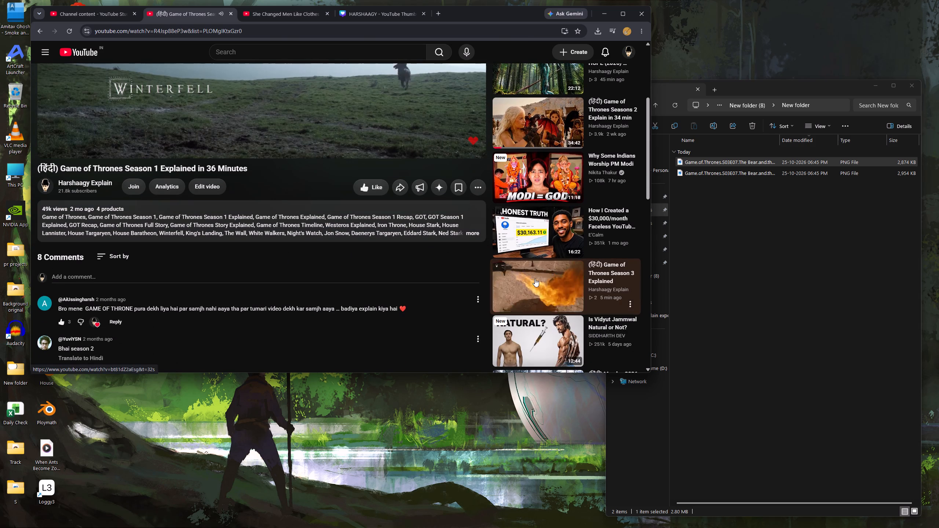
scroll(363, 313, down, 1)
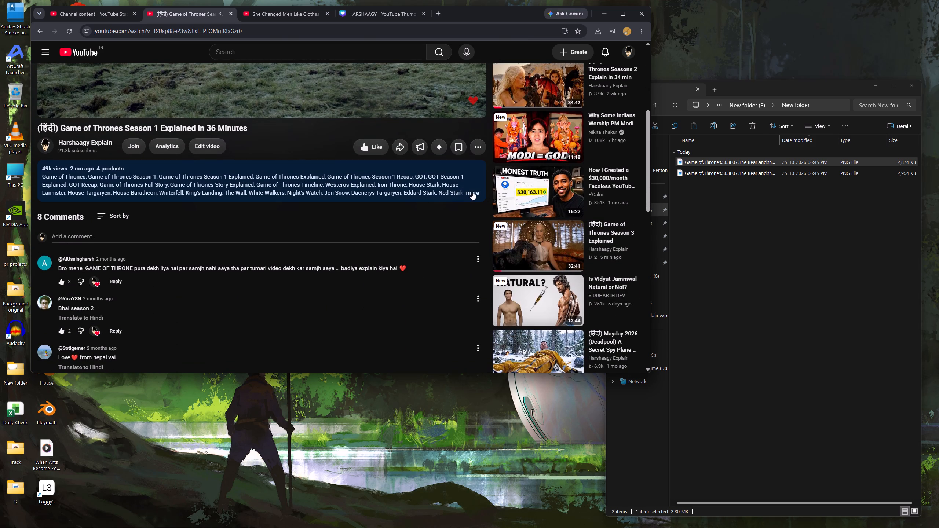
Copy the S1 and S2 link lines from the description of the Game of Thrones Season 3 Explained video.
click(107, 15)
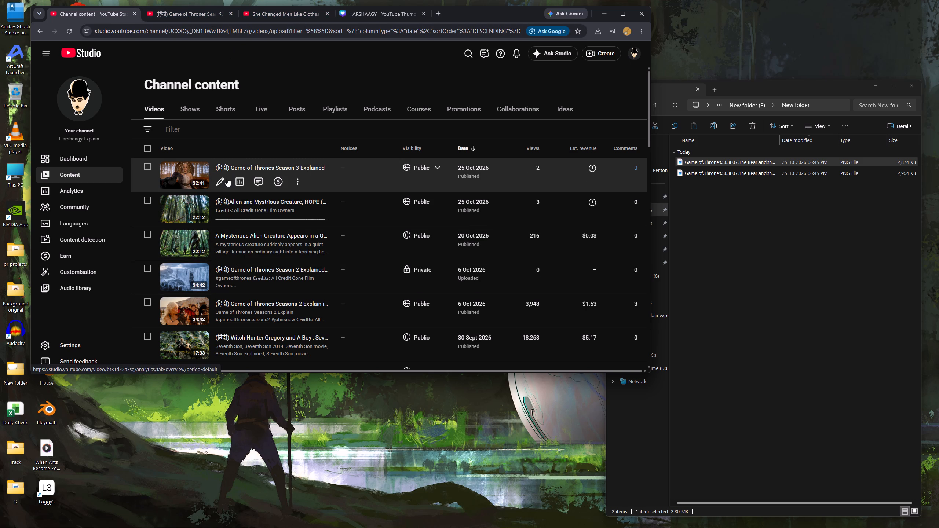
click(223, 179)
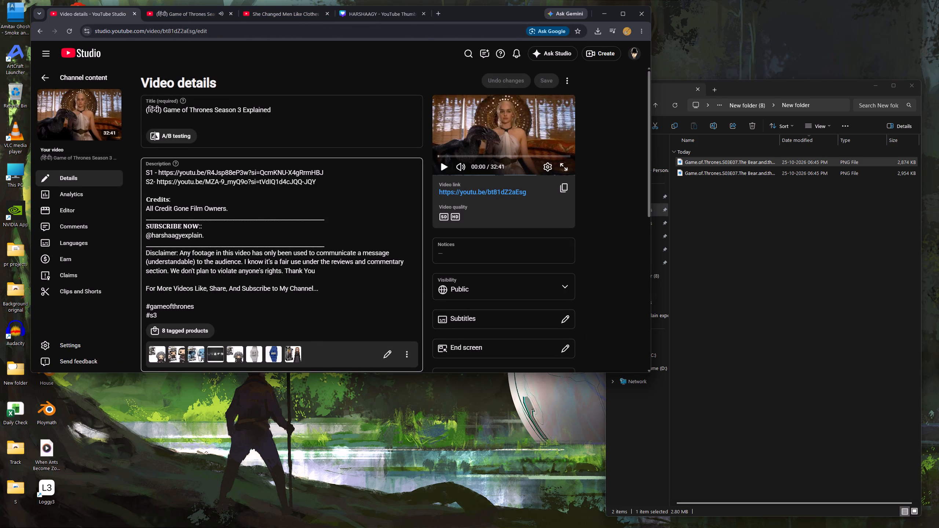
drag(325, 182, 123, 171)
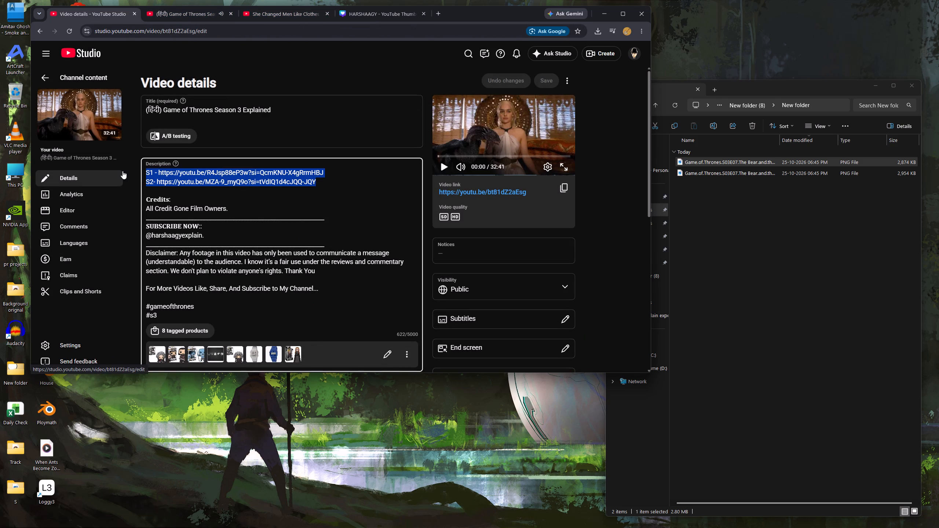
key(ctrl+c)
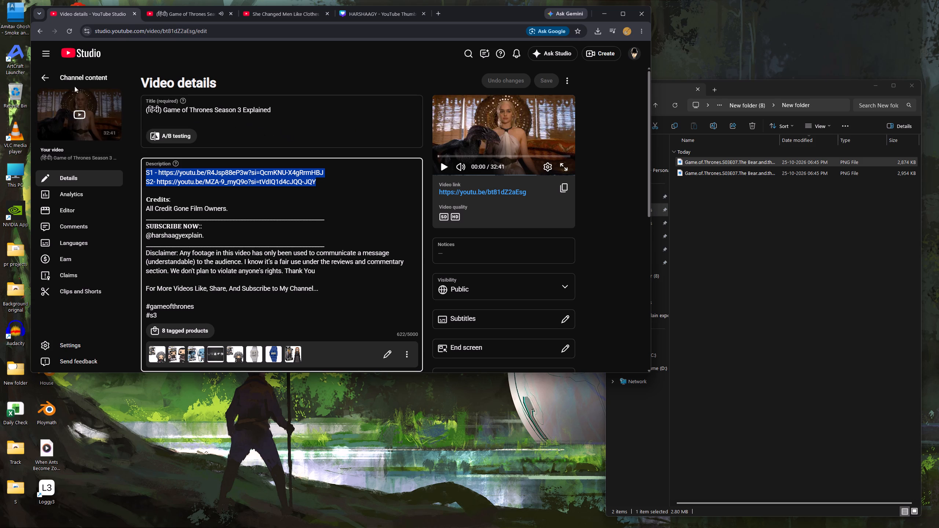
Pause the Game of Thrones Season 1 video playing on its YouTube watch page.
click(207, 12)
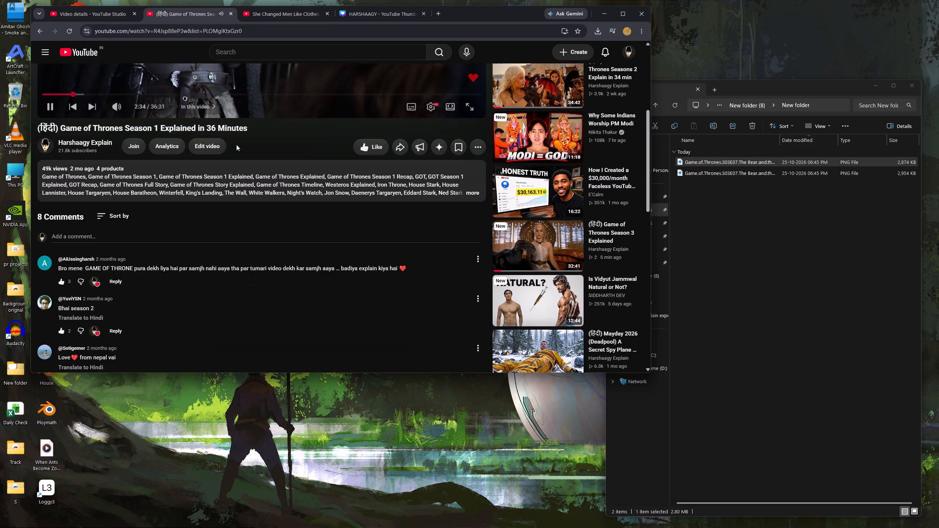
scroll(246, 161, up, 4)
click(211, 151)
scroll(302, 161, down, 2)
Return to the channel's content list and open the details of the public Game of Thrones Season 1 Explained in 36 Minutes video.
click(89, 10)
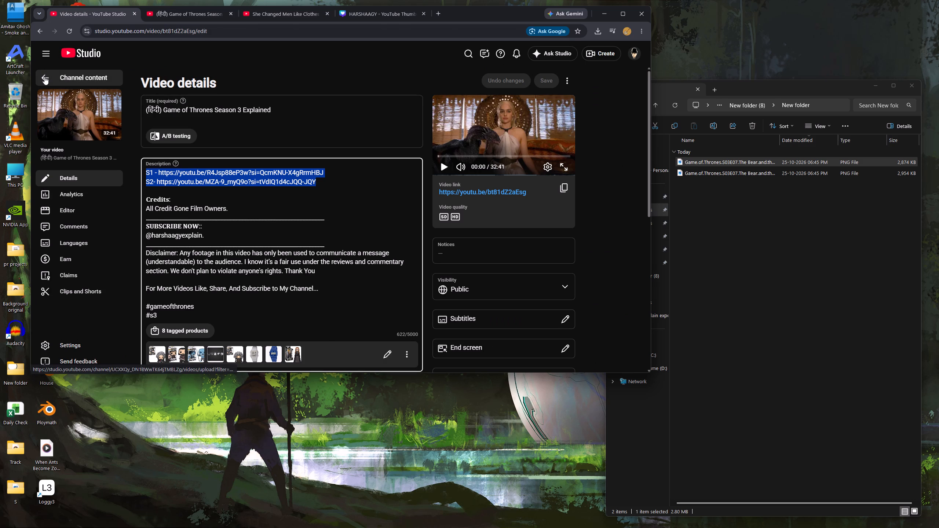
click(44, 77)
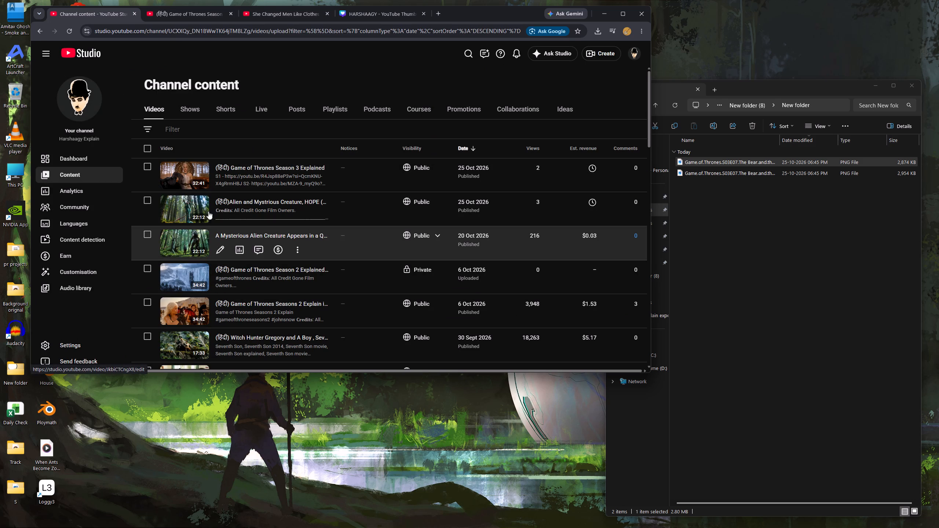
scroll(220, 286, down, 1)
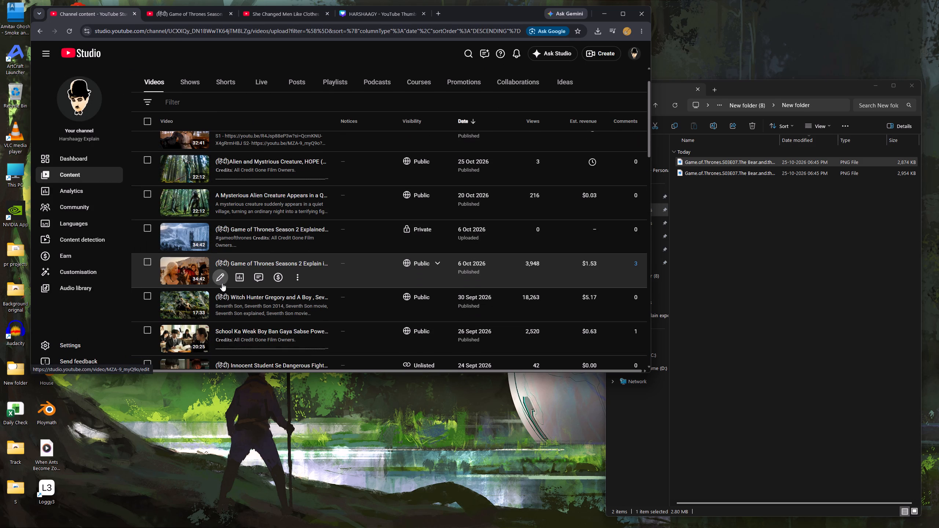
scroll(242, 301, down, 1)
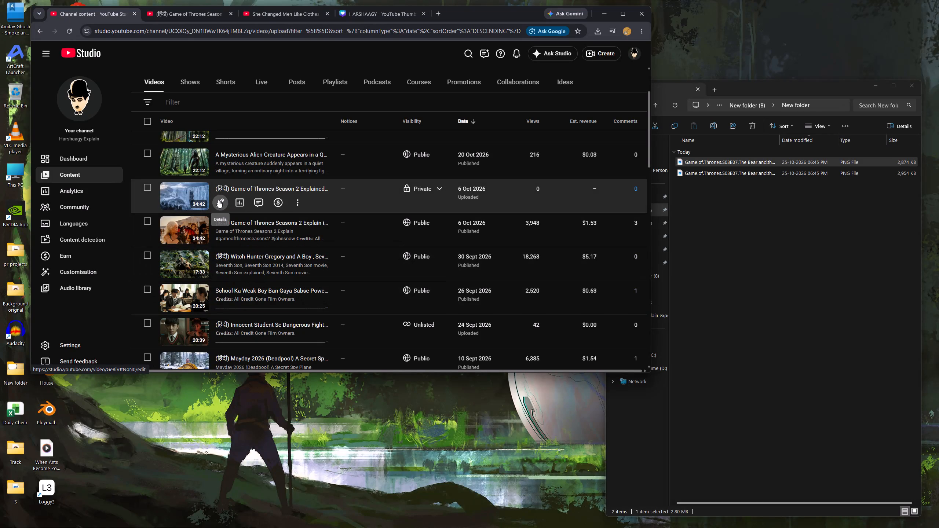
scroll(231, 223, down, 3)
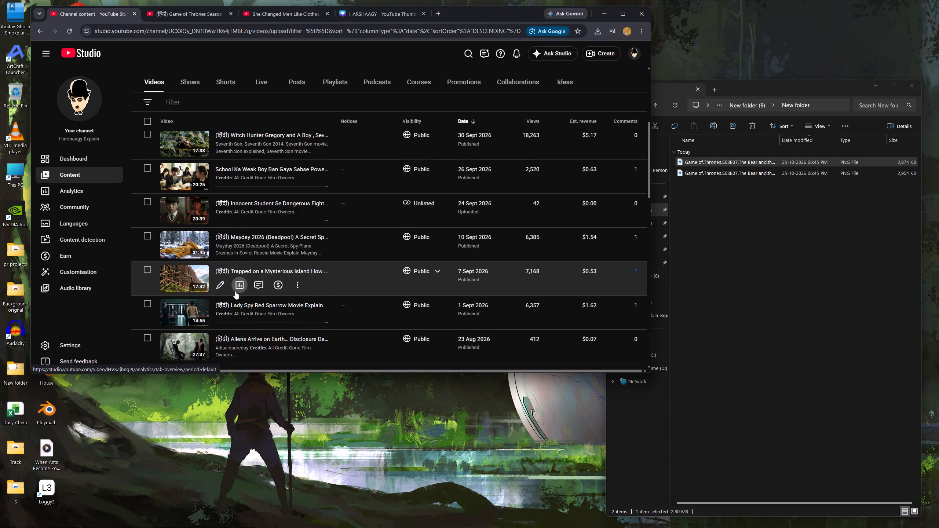
scroll(233, 298, down, 9)
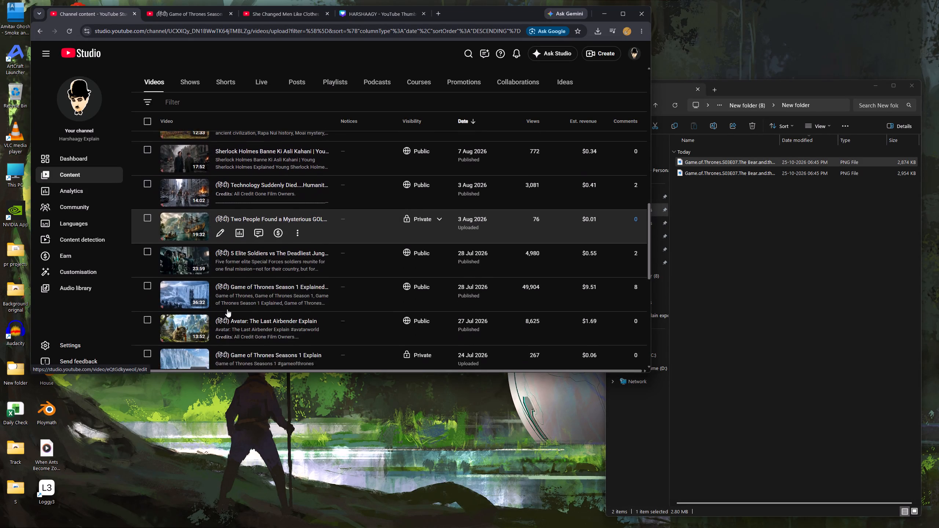
scroll(227, 309, down, 1)
click(219, 216)
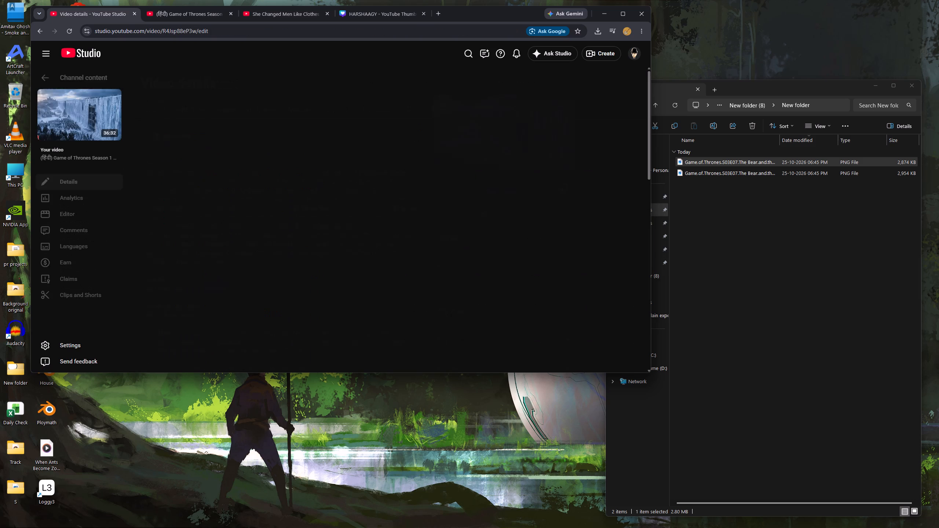
Make room above the Season 1 video's description text and paste the copied S1 and S2 link lines there.
scroll(259, 261, down, 1)
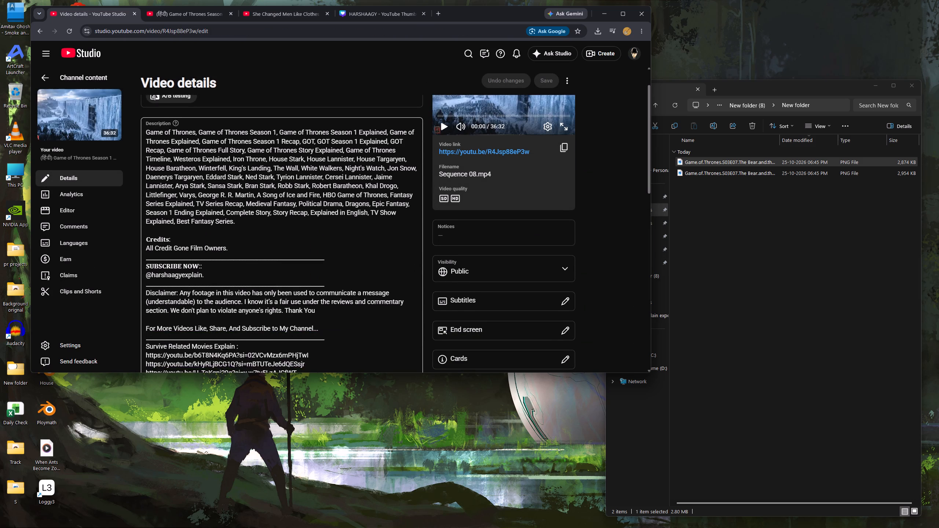
scroll(244, 255, up, 2)
click(146, 172)
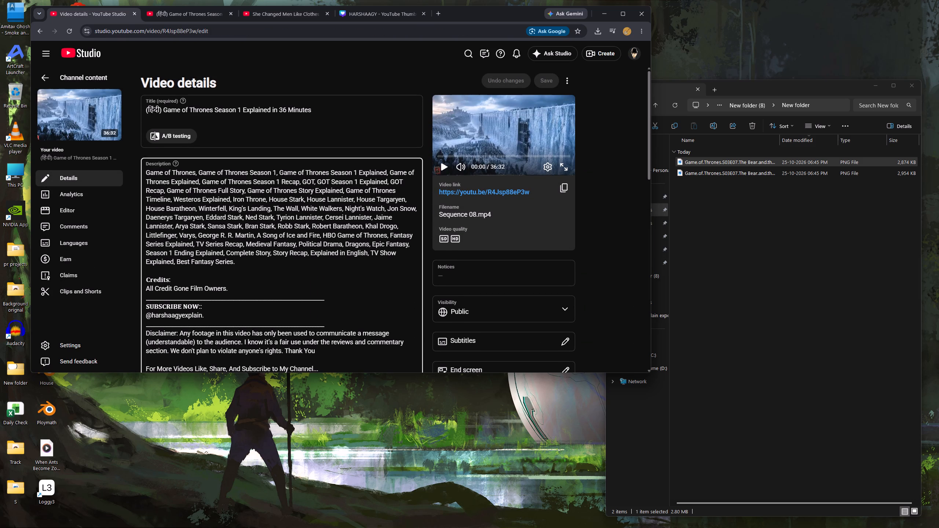
key(Return)
key(Return)
key(Return)
click(152, 175)
key(ctrl+v)
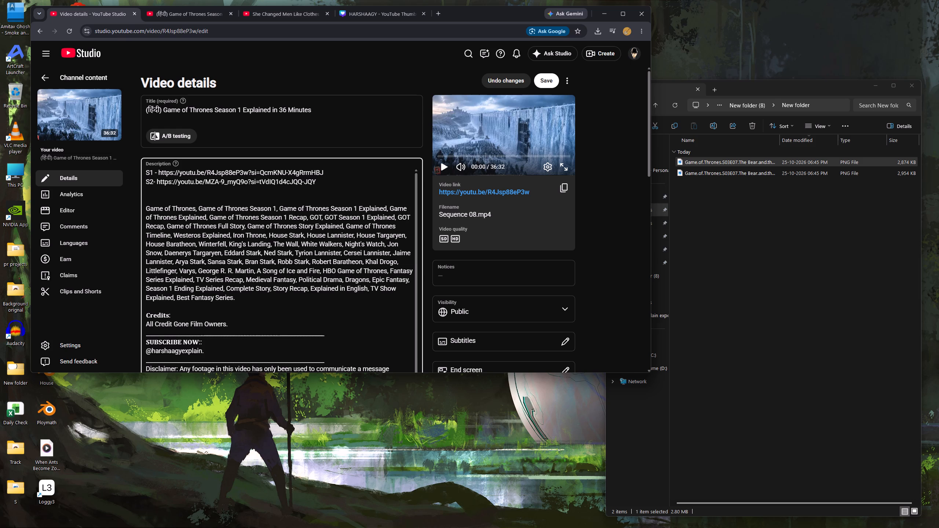
Delete the S1 link line from the Season 1 description so the S2 link becomes its first line.
drag(145, 172, 216, 172)
drag(216, 172, 296, 175)
drag(329, 170, 110, 159)
key(BackSpace)
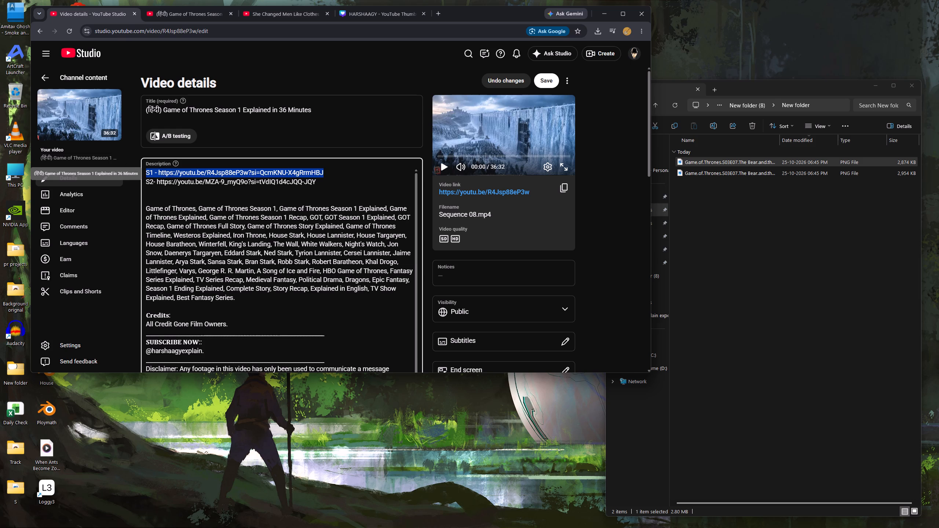
click(147, 180)
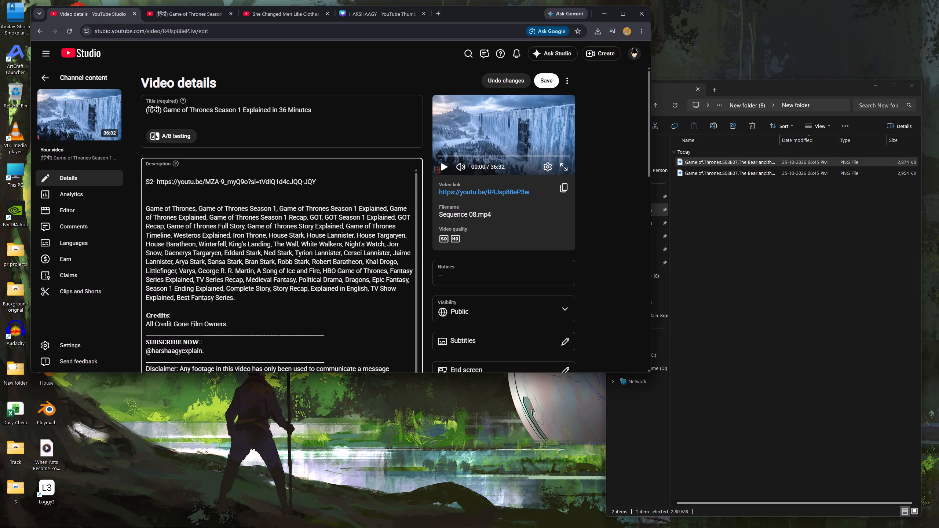
key(BackSpace)
Add the label "S3- " on the line below the S2 link in the Season 1 description.
click(147, 179)
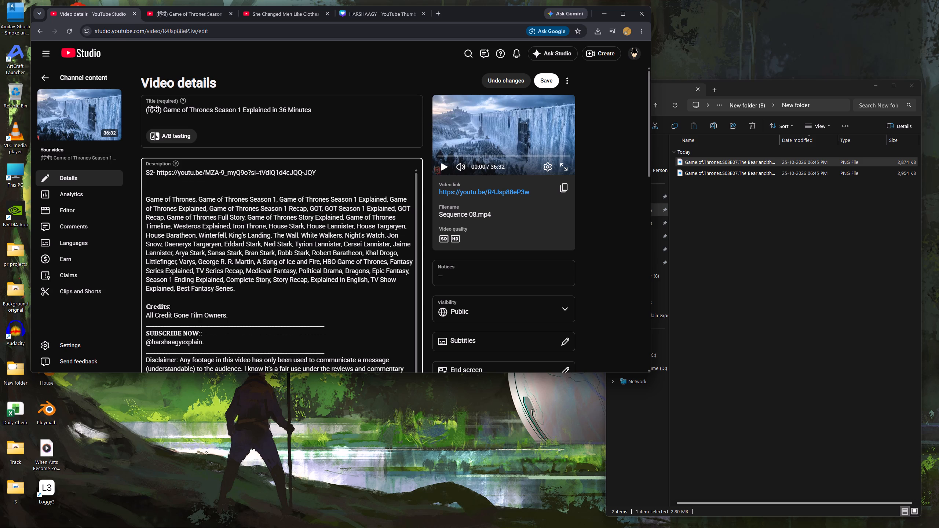
key(2)
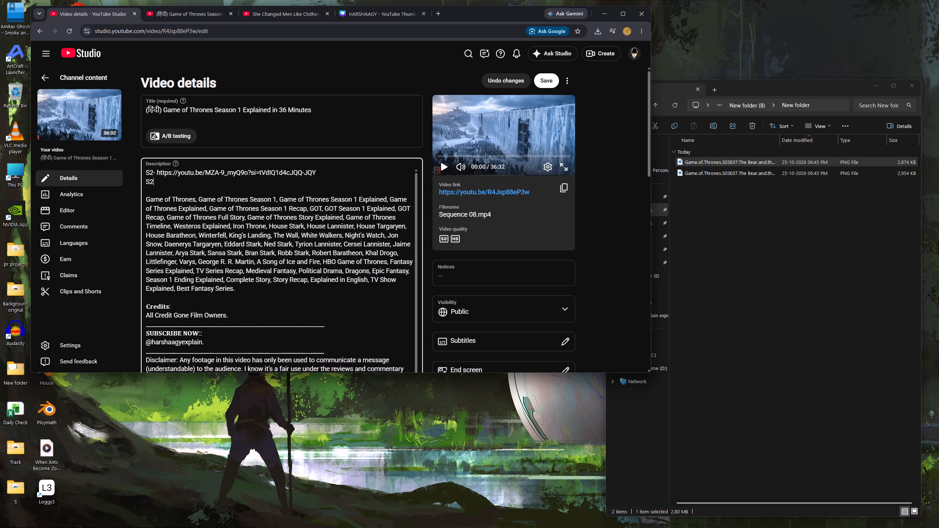
click(156, 181)
key(BackSpace)
key(3)
key(minus)
key(space)
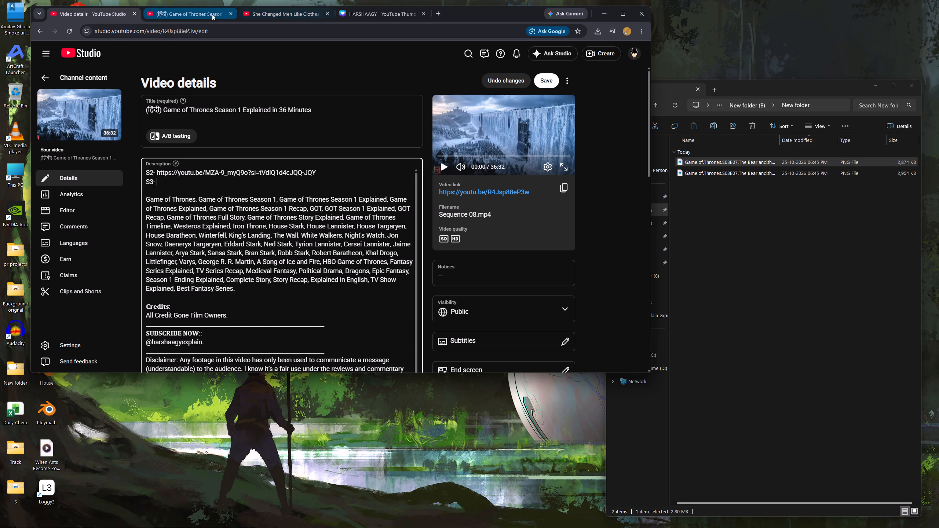
Open the Game of Thrones Season 3 Explained video from the suggestions on the Season 1 watch page.
click(212, 14)
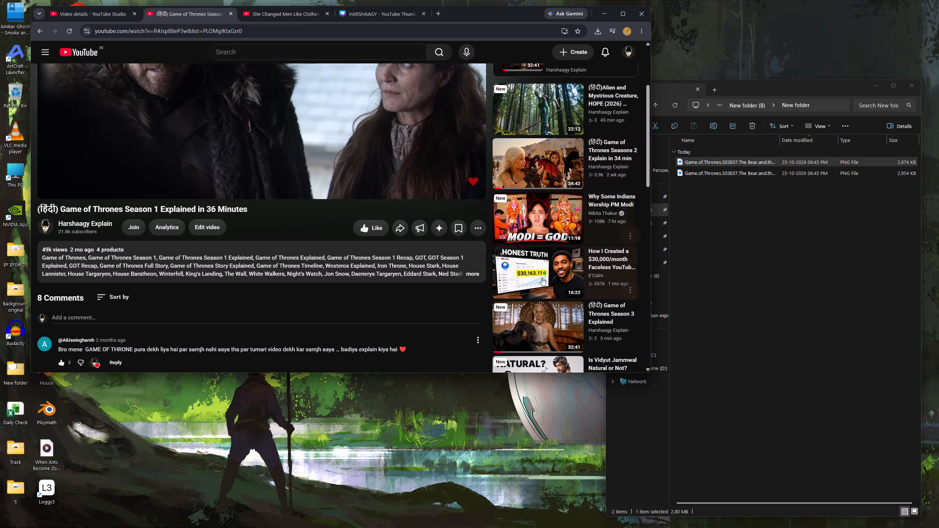
scroll(606, 260, up, 3)
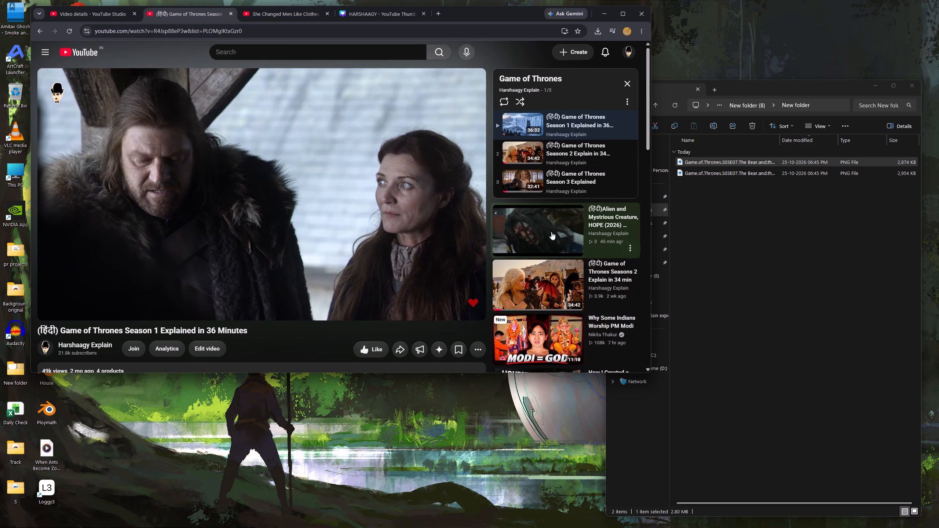
scroll(611, 272, down, 3)
scroll(513, 279, down, 2)
click(544, 251)
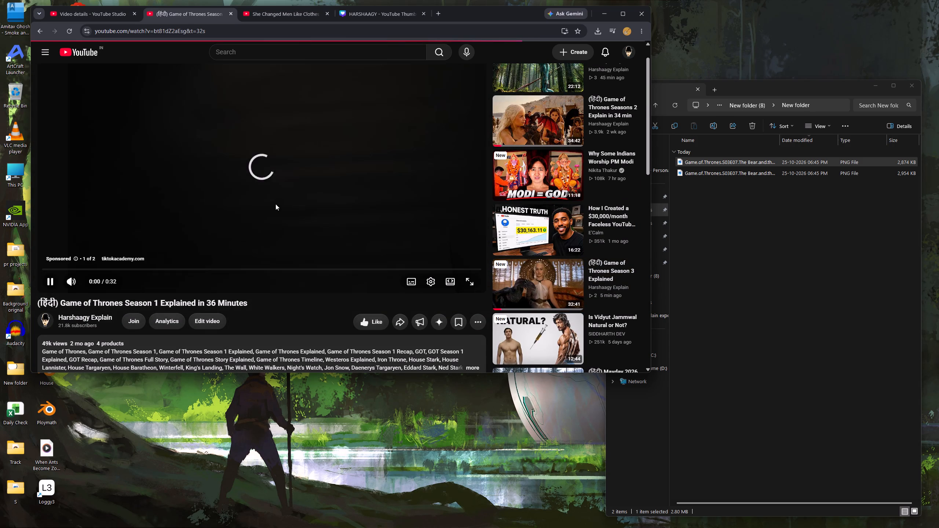
Like the Game of Thrones Season 3 Explained video and skip the ad.
scroll(297, 238, down, 1)
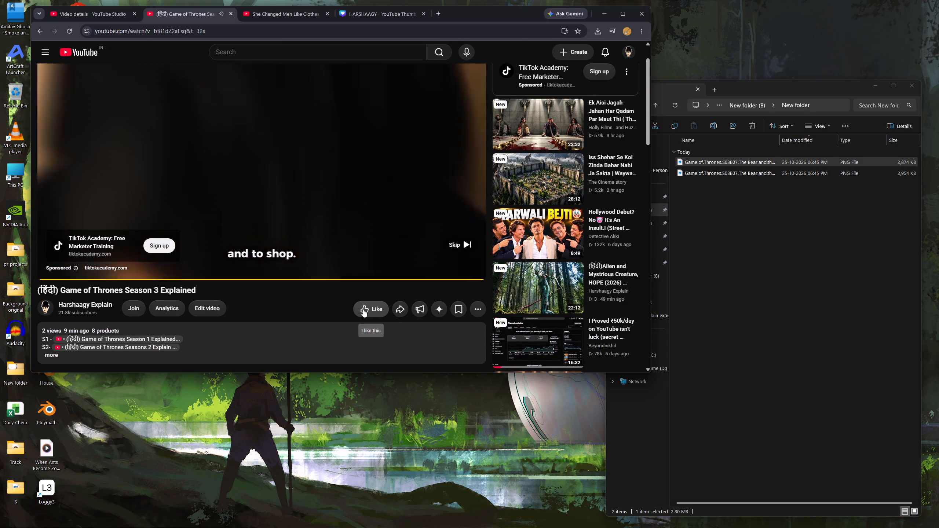
click(363, 309)
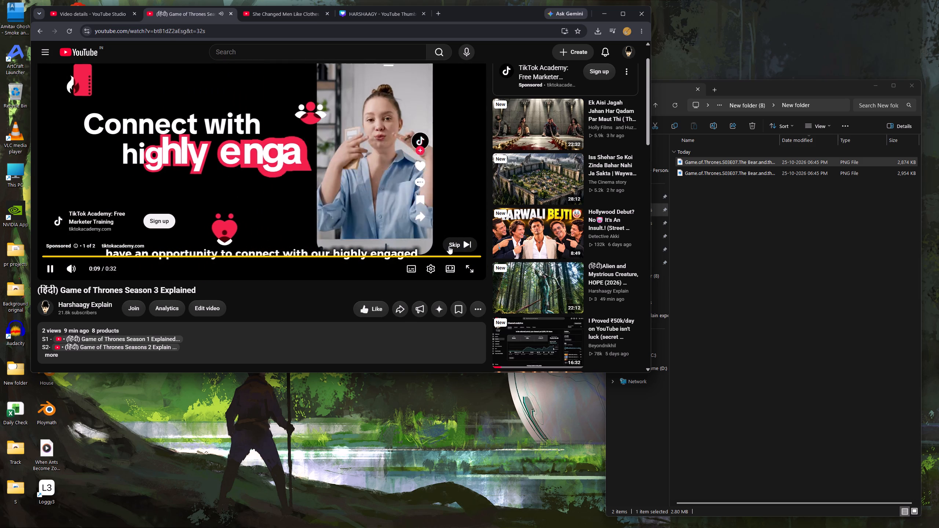
scroll(362, 283, up, 1)
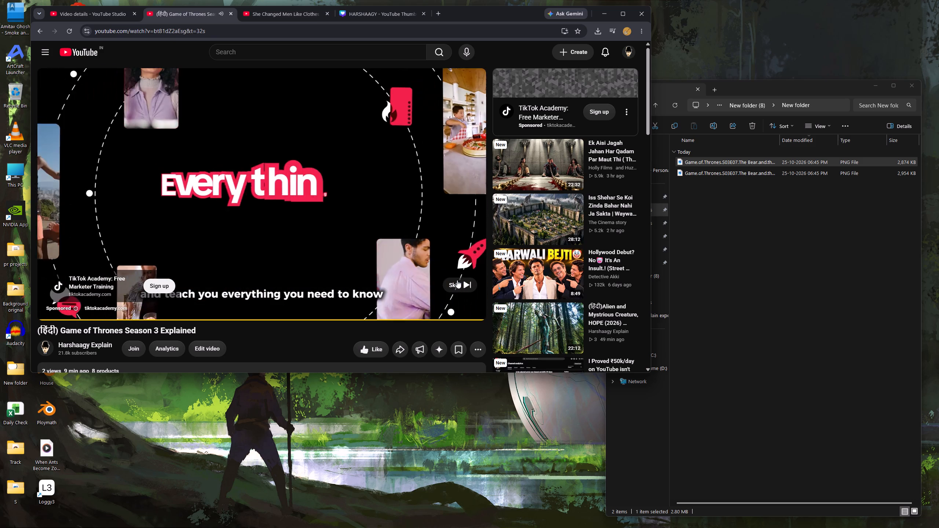
click(457, 280)
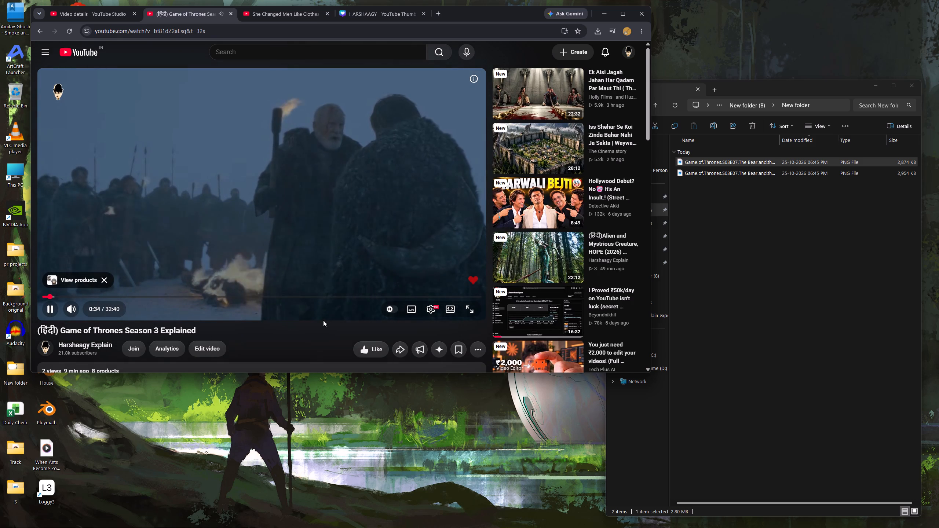
Copy the Season 3 video's share link and paste it after "S3- " in the Season 1 video's description.
scroll(327, 322, down, 1)
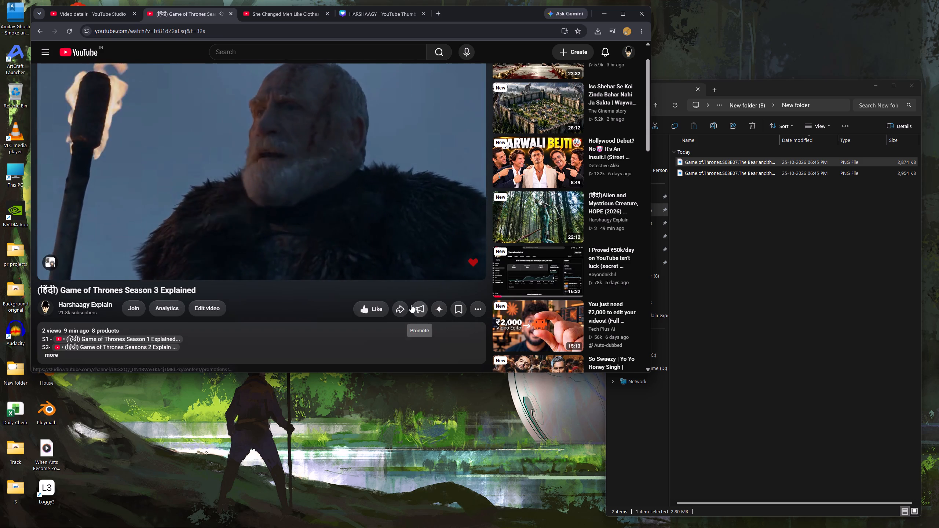
click(395, 307)
click(409, 252)
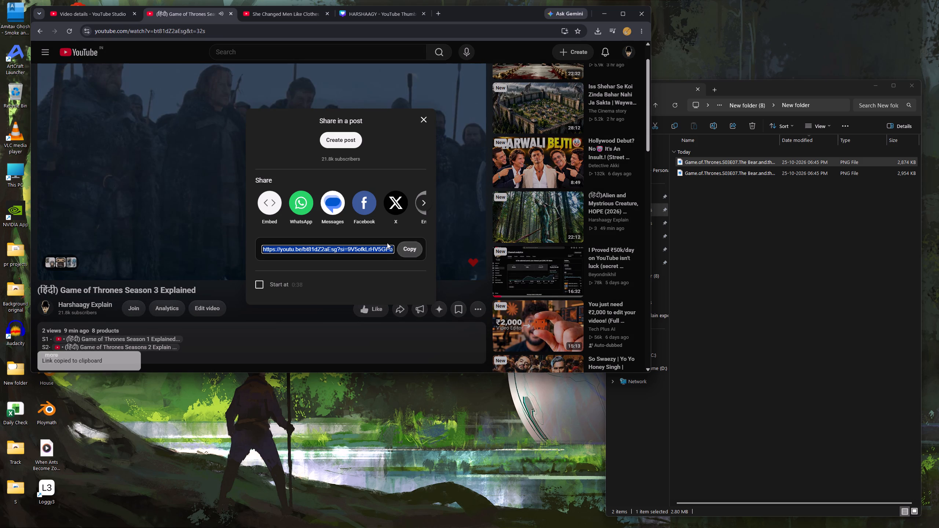
click(425, 119)
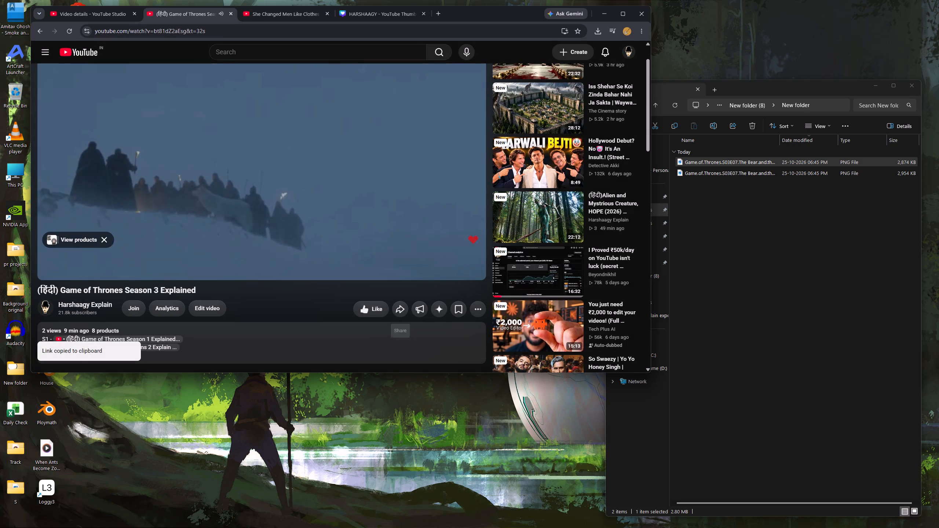
click(85, 10)
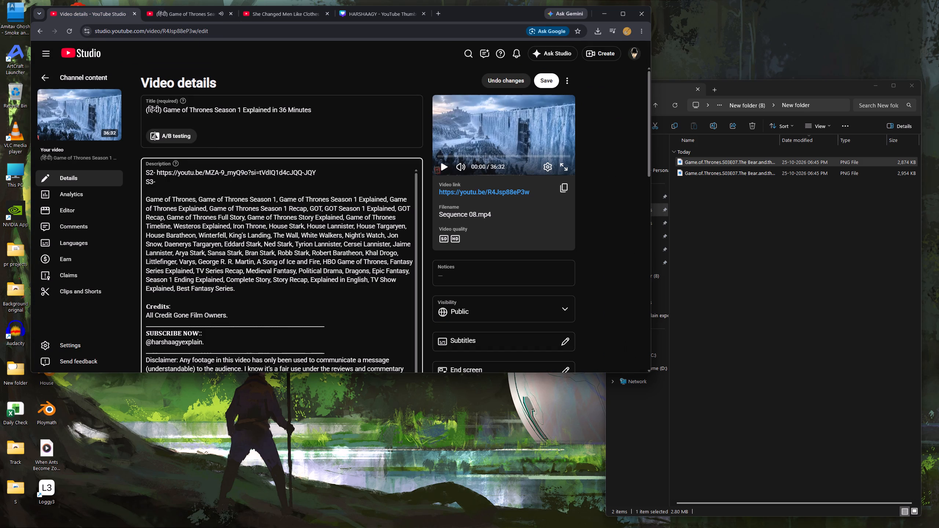
key(ctrl+v)
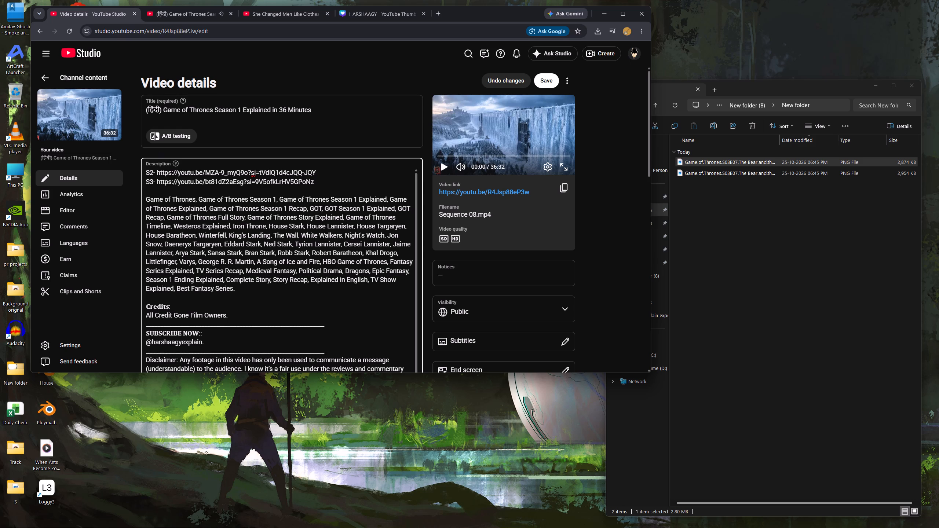
Copy the S2 and S3 link lines from the Season 1 video's description and save the description changes.
drag(318, 183, 142, 164)
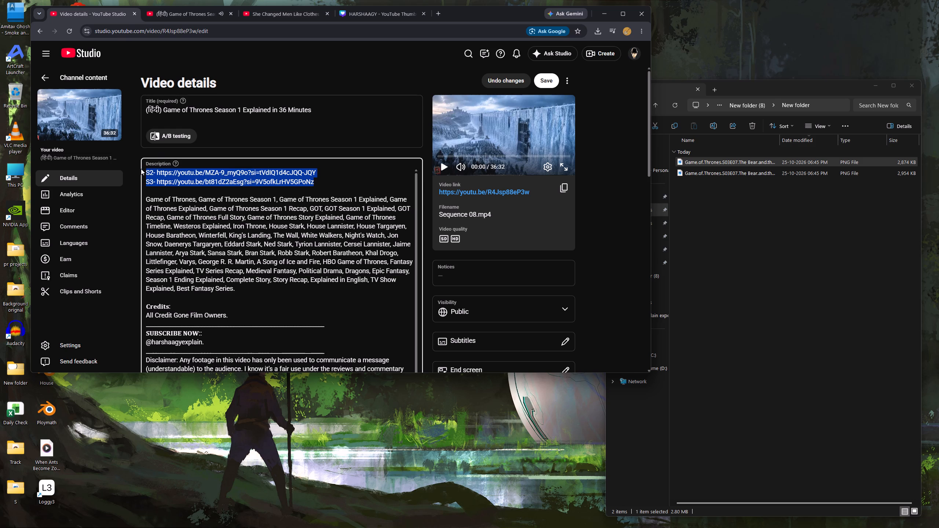
key(ctrl+c)
click(548, 81)
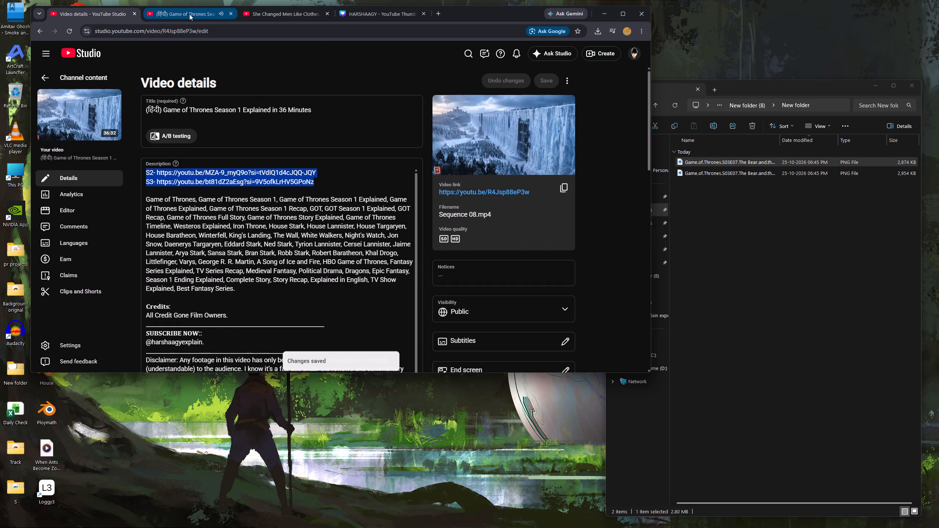
Paste the copied S2 and S3 links into a new comment on the Game of Thrones Season 3 Explained video.
click(179, 11)
scroll(166, 272, down, 1)
scroll(200, 272, down, 1)
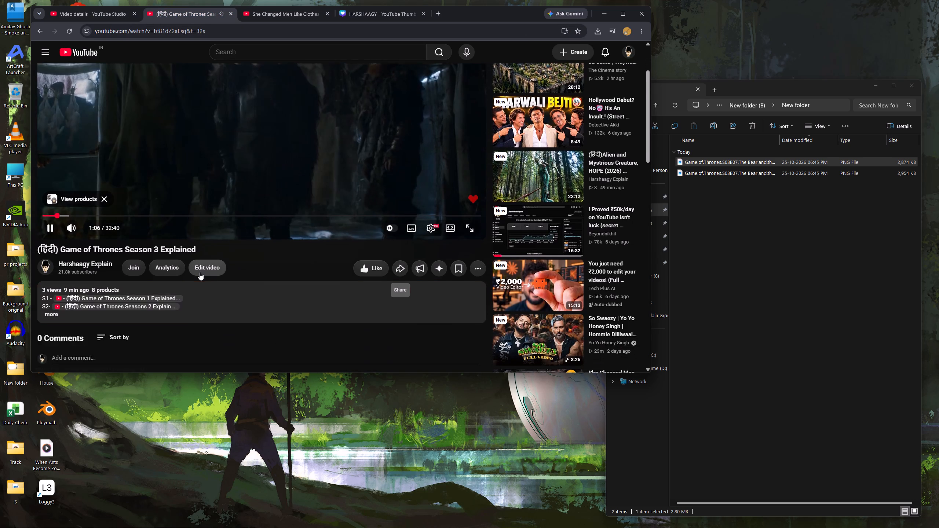
scroll(200, 272, down, 1)
click(68, 276)
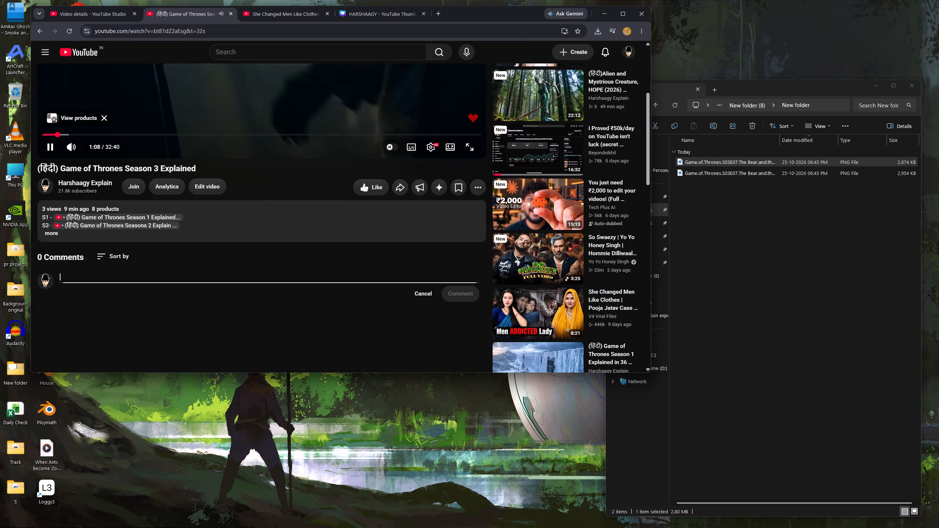
key(ctrl+v)
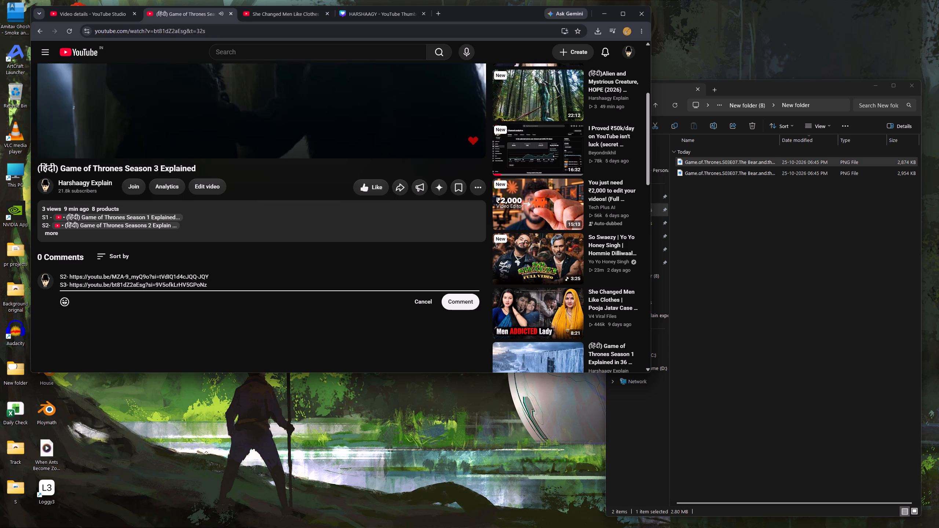
Insert the previously copied S1 and S2 link lines from the clipboard history above the links in the comment draft.
click(59, 270)
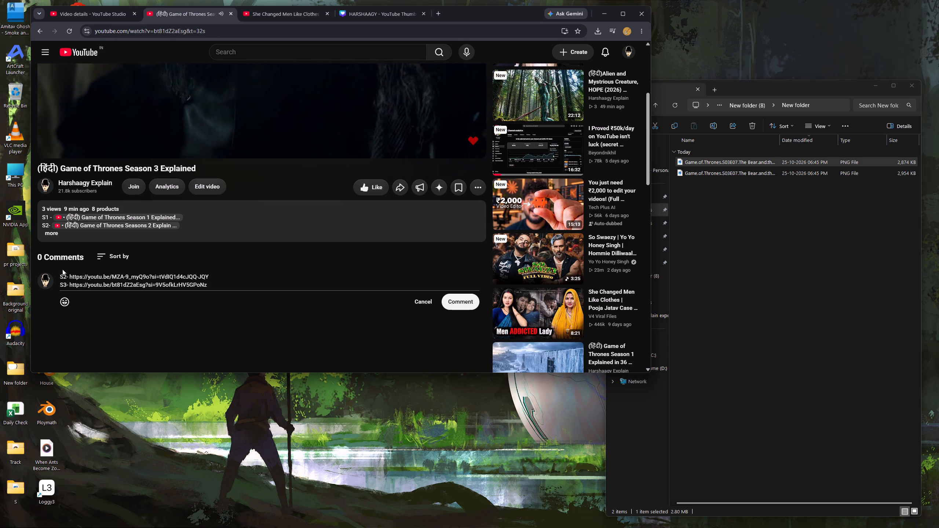
click(62, 274)
click(61, 270)
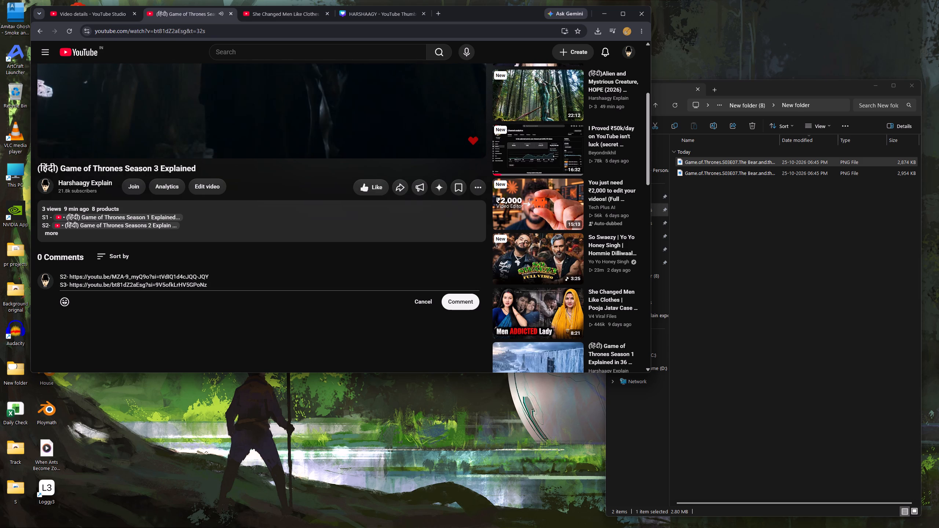
click(59, 276)
click(60, 276)
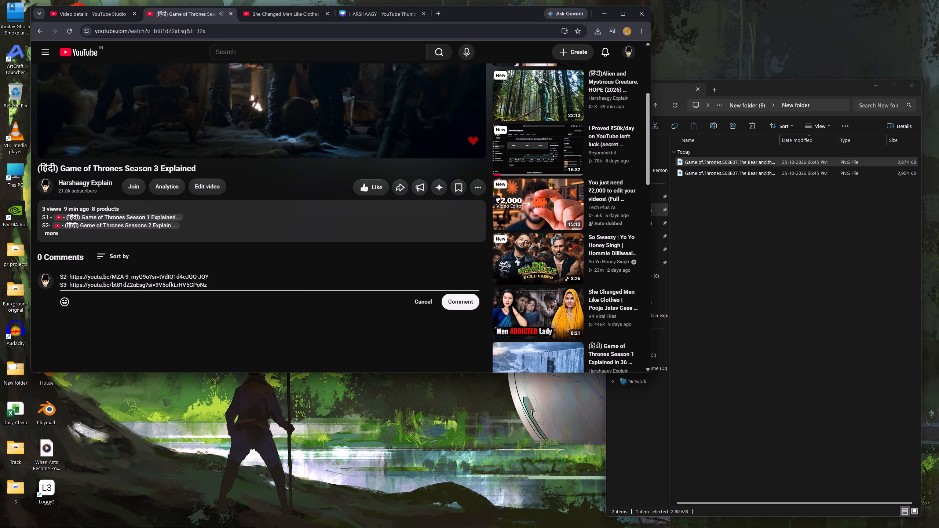
key(Return)
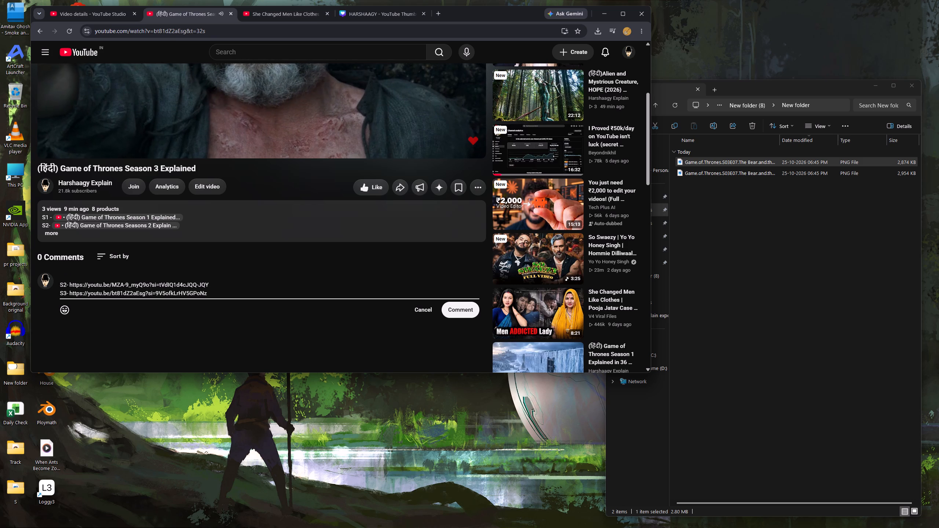
click(60, 276)
key(super+v)
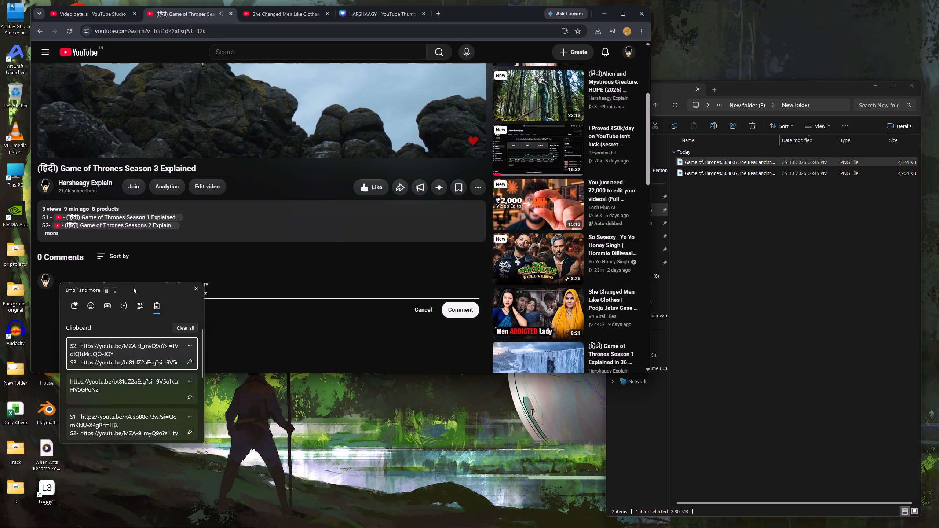
click(109, 426)
key(ctrl+v)
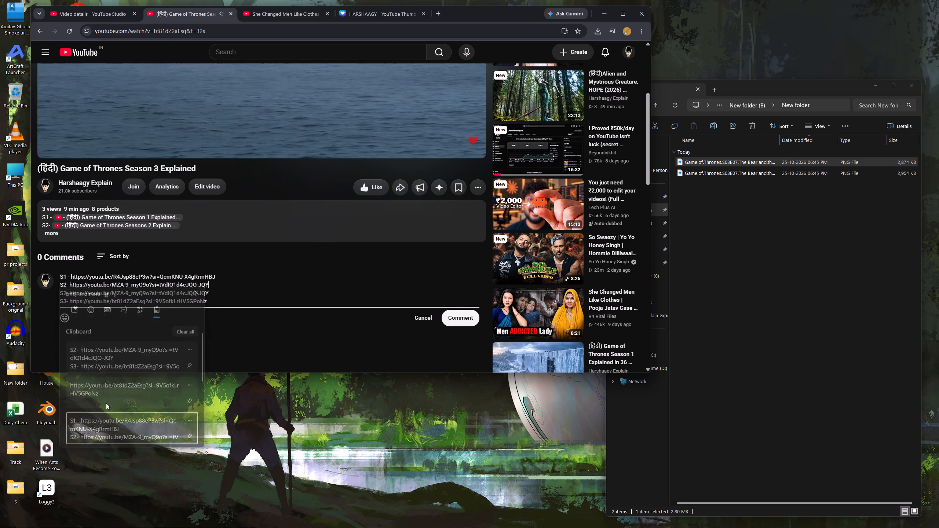
Delete the duplicate S2 line and the leftover blank line so the comment draft lists S1, S2 and S3 consecutively.
drag(210, 284, 84, 290)
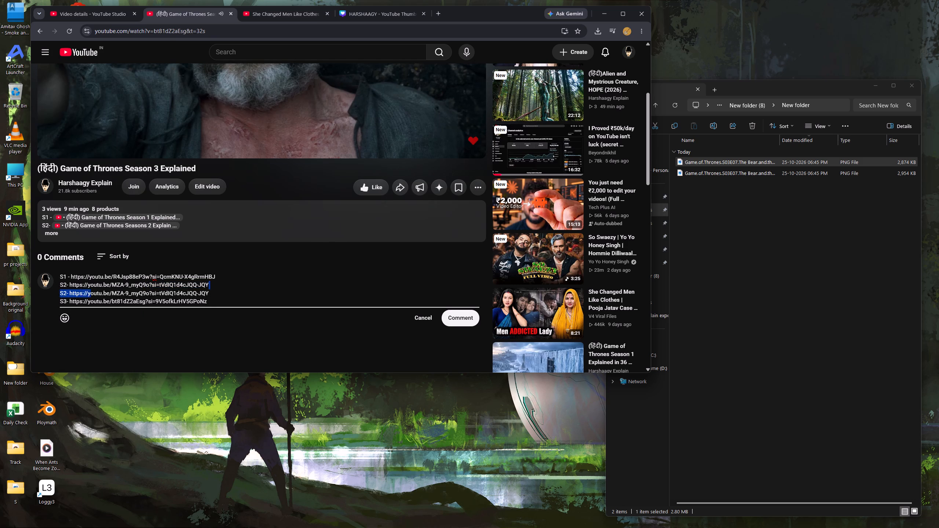
drag(84, 290, 57, 283)
key(BackSpace)
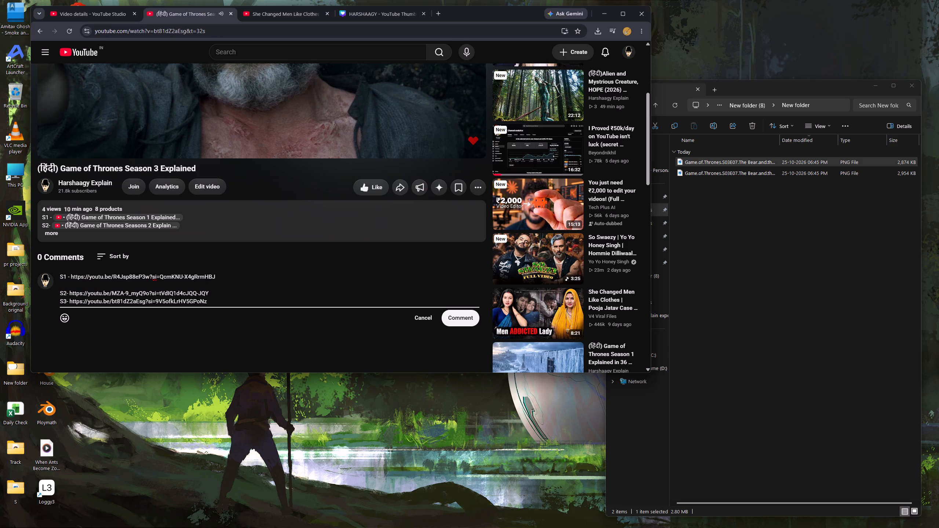
click(62, 292)
key(Left)
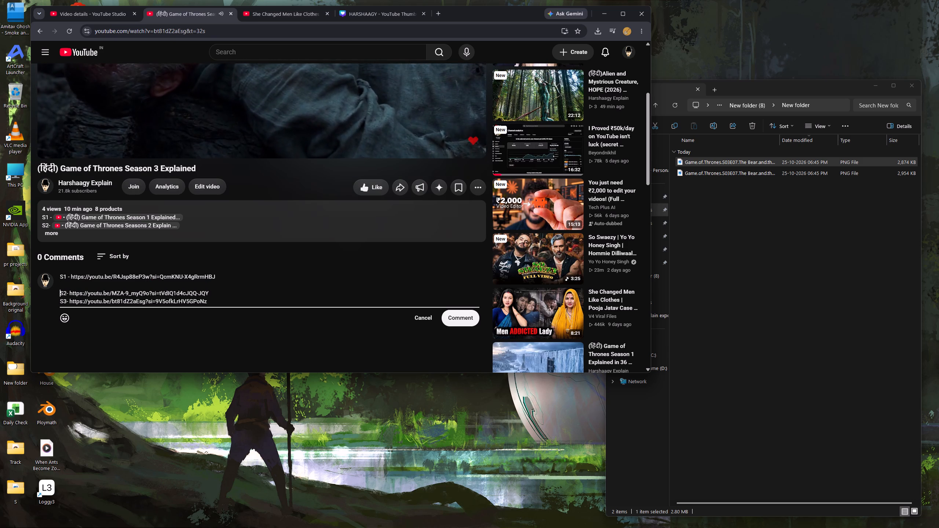
key(Left)
key(Down)
key(BackSpace)
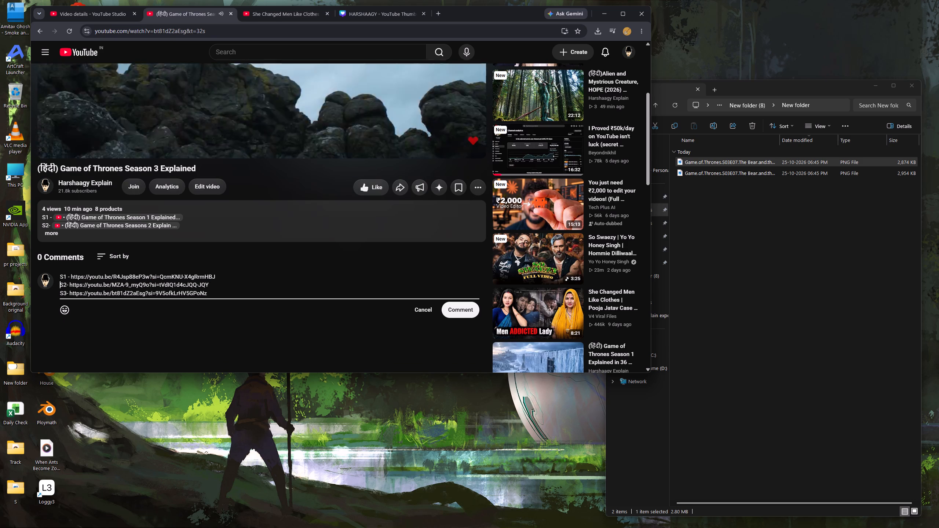
Post the comment with the three season links on the Season 3 video and like it.
scroll(222, 348, up, 2)
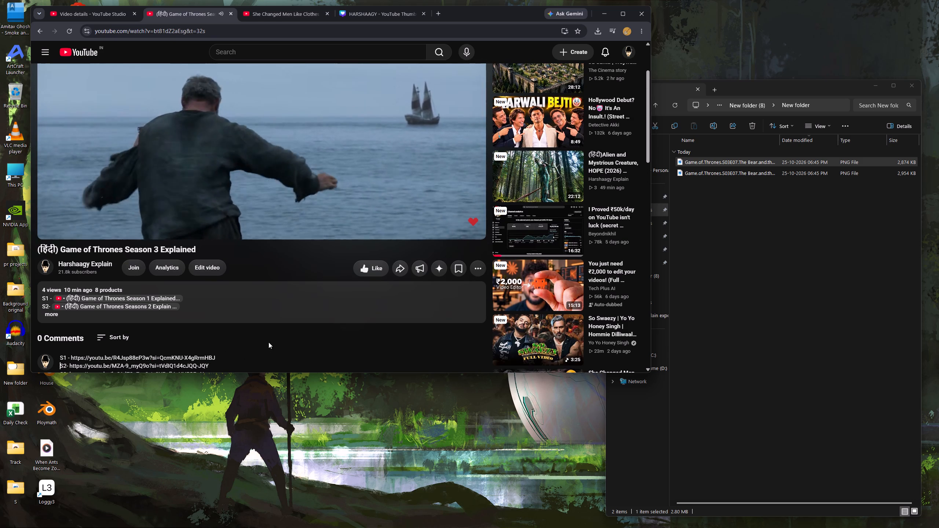
scroll(262, 329, down, 1)
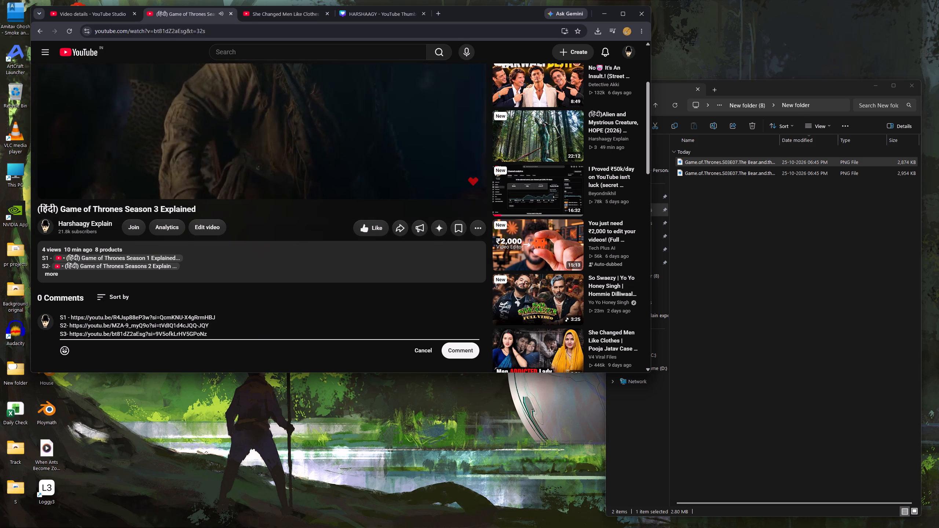
scroll(260, 332, up, 3)
scroll(260, 332, down, 4)
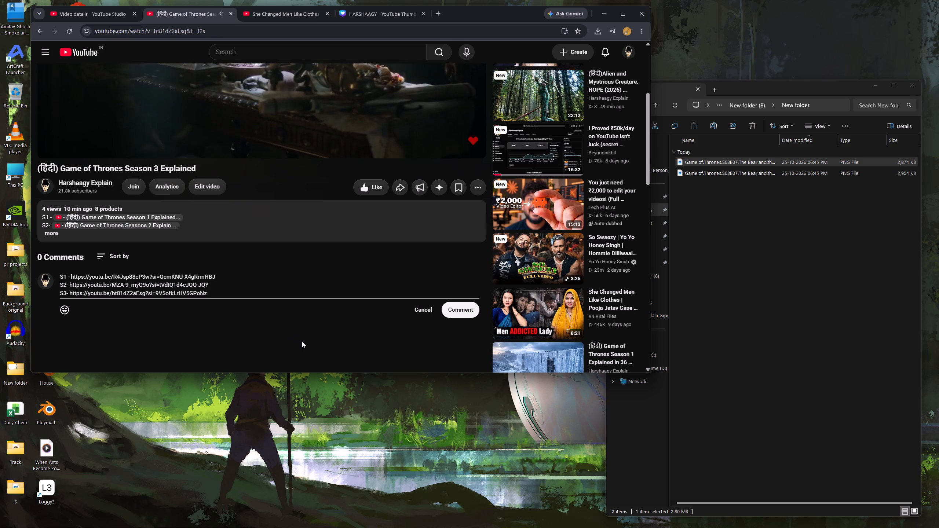
click(461, 309)
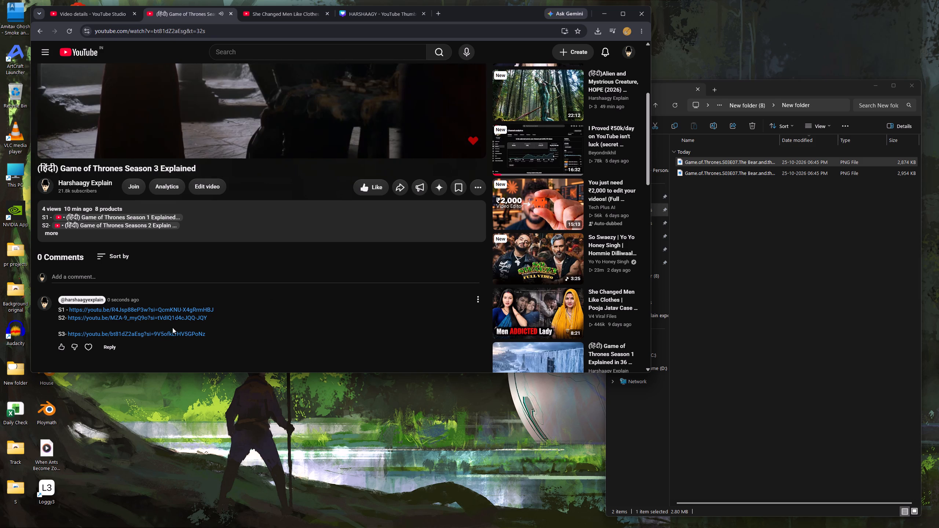
click(63, 351)
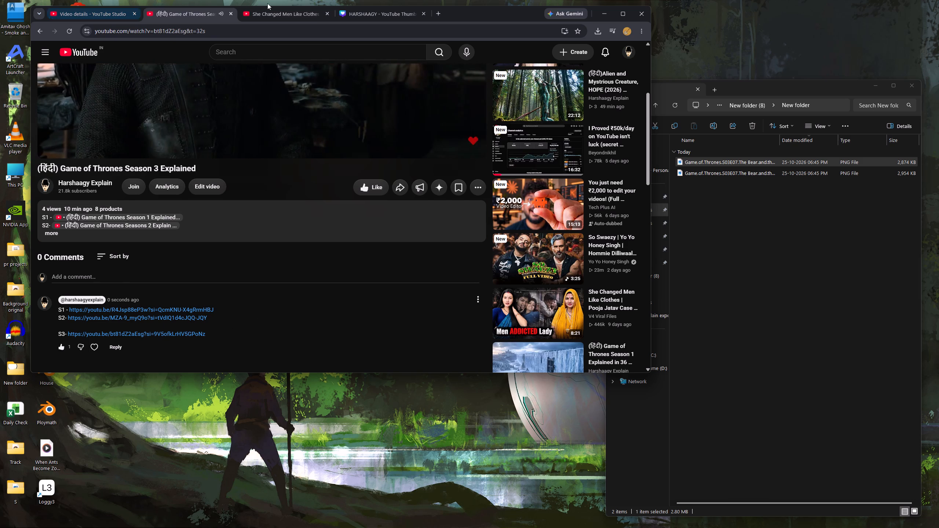
Open the suggested video "She Changed Men Like Clothes" from V4 Viral Files.
click(549, 304)
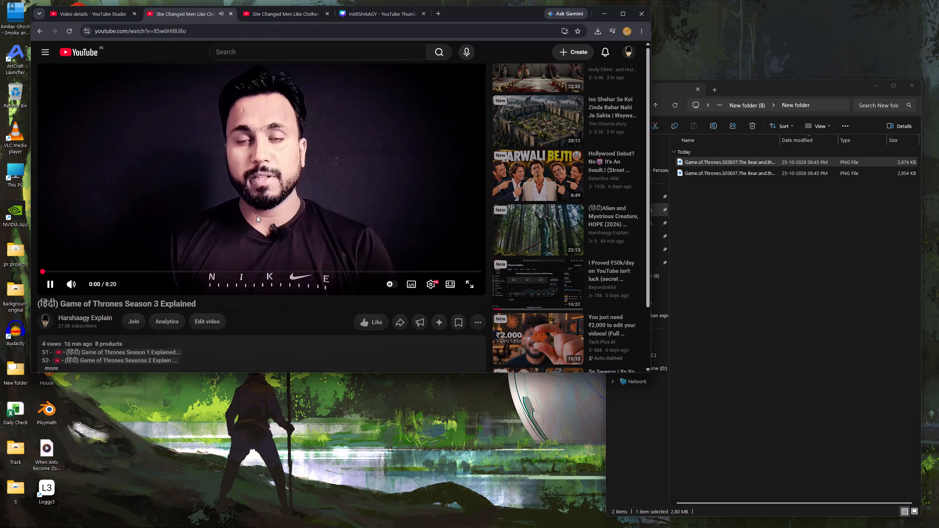
scroll(255, 227, down, 2)
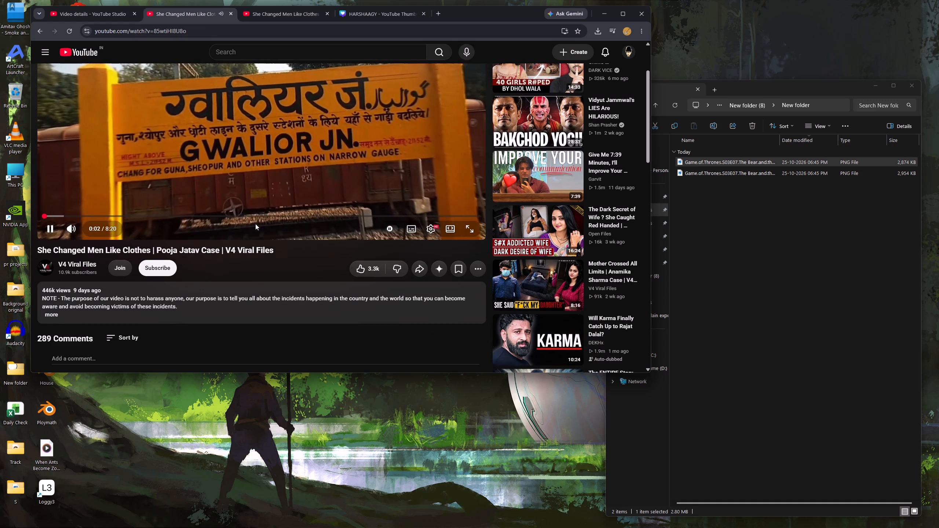
scroll(250, 275, up, 2)
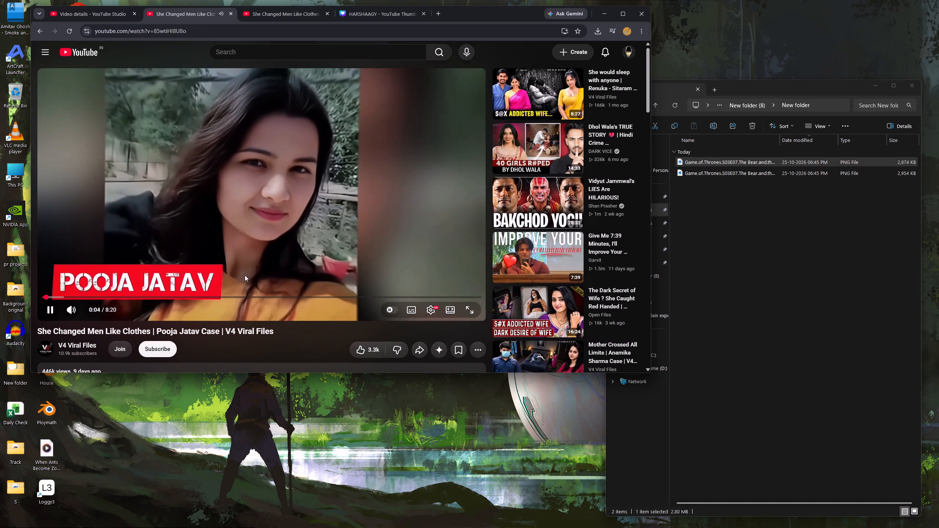
scroll(215, 303, up, 1)
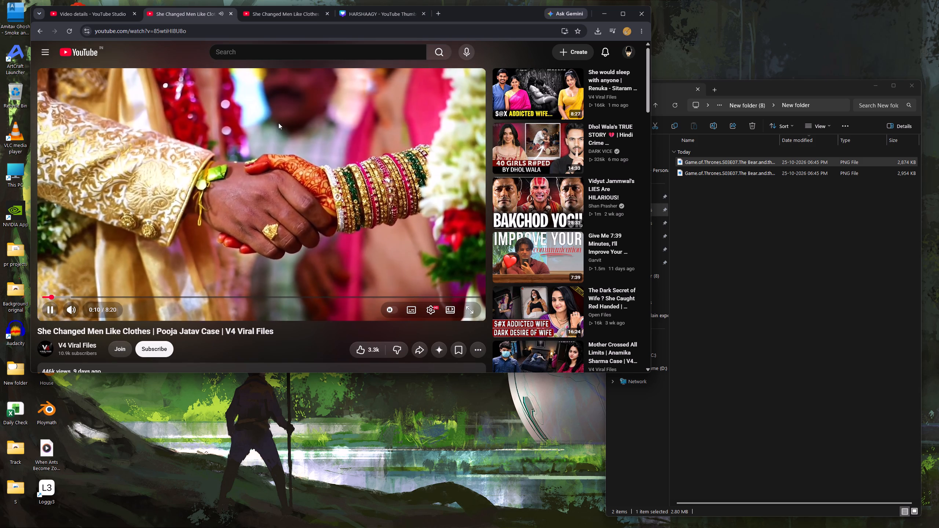
Open the V4 Viral Files channel in a new tab and look through its uploaded videos and thumbnails.
right_click(79, 343)
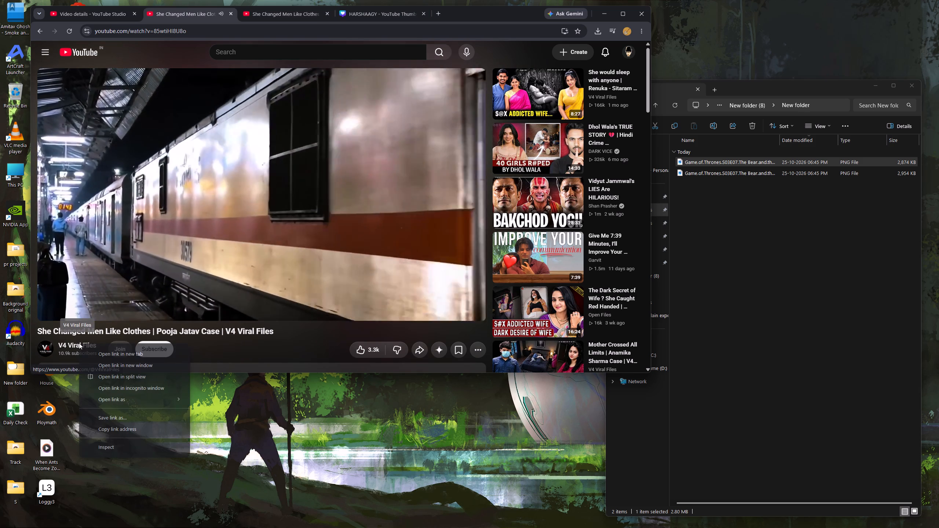
click(102, 353)
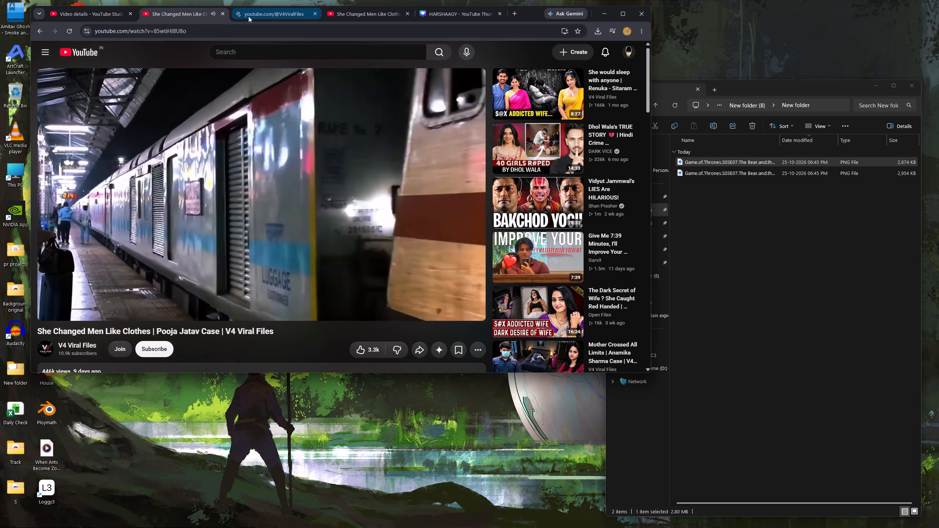
click(248, 16)
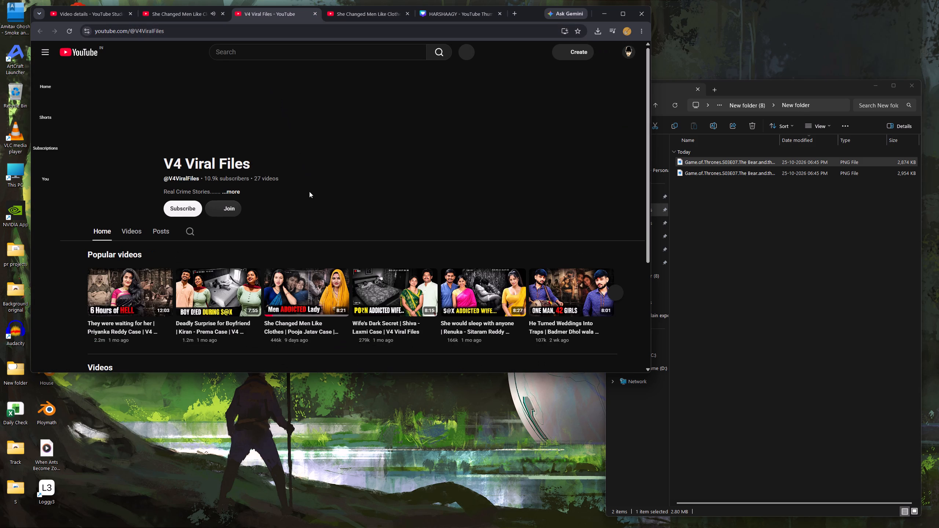
click(136, 232)
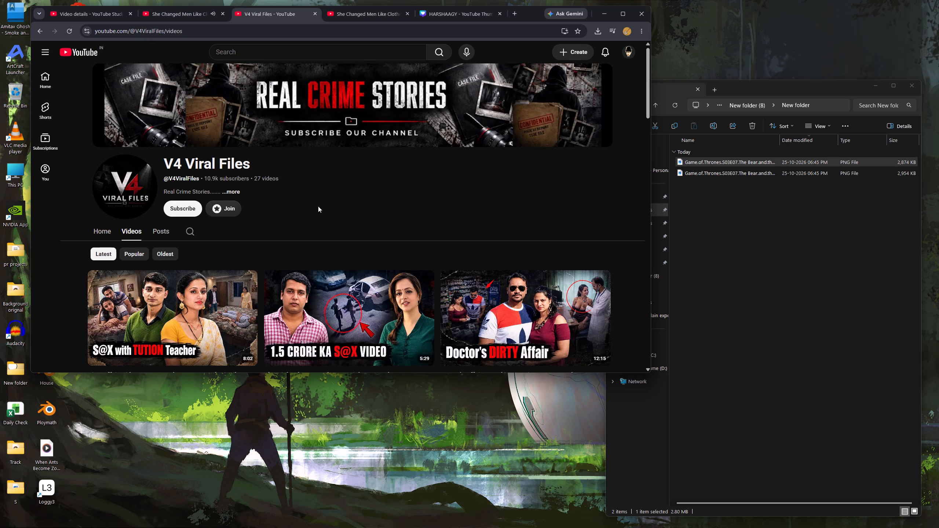
scroll(340, 206, down, 17)
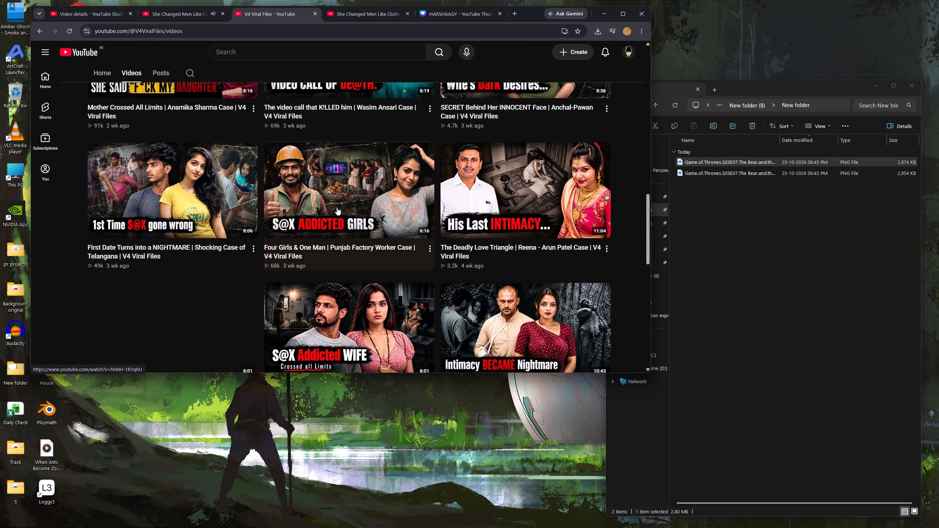
scroll(337, 207, down, 19)
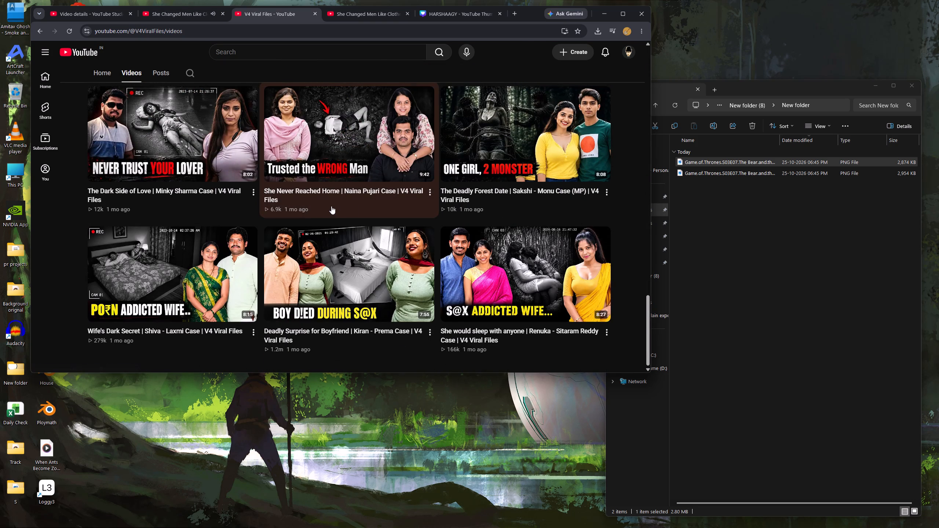
scroll(445, 247, down, 6)
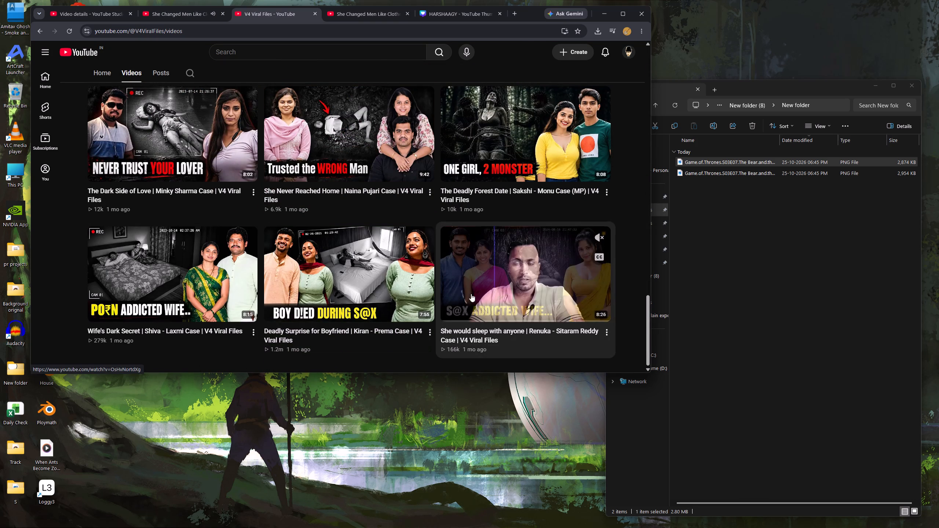
scroll(351, 268, up, 20)
scroll(351, 268, up, 4)
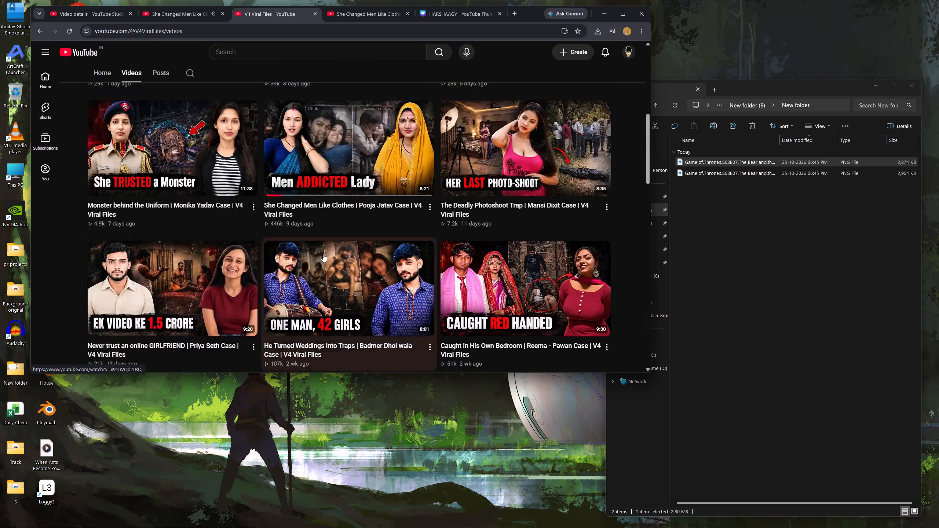
scroll(323, 254, up, 13)
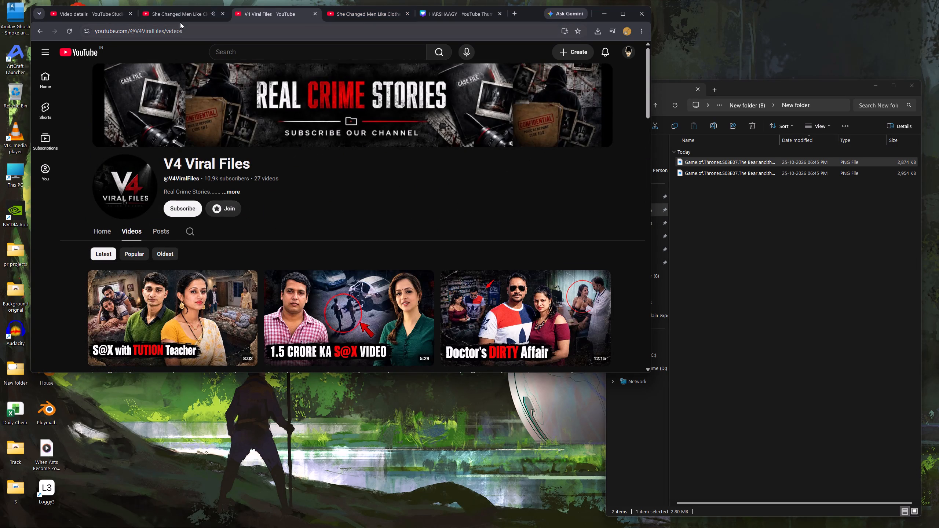
Return to the "She Changed Men Like Clothes" video, watch it and read its full description.
click(178, 17)
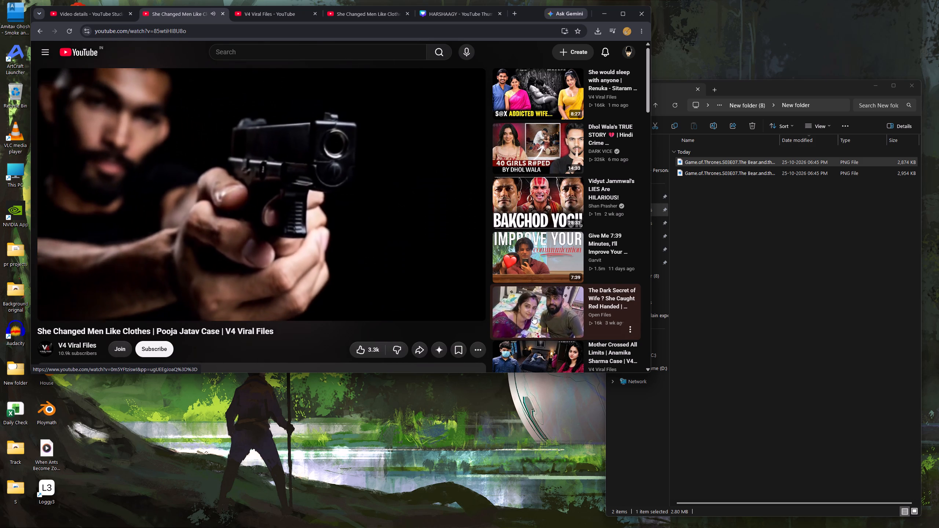
scroll(291, 327, down, 1)
scroll(285, 315, up, 3)
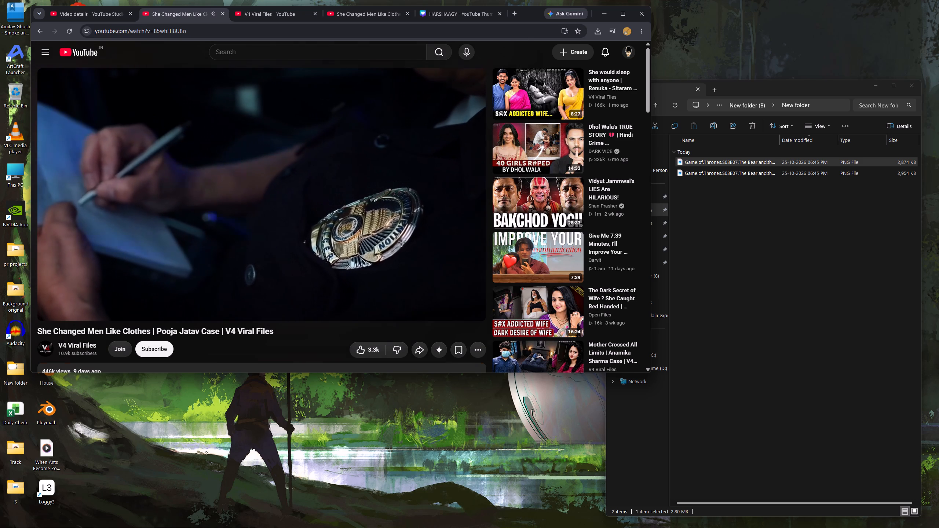
scroll(231, 205, up, 2)
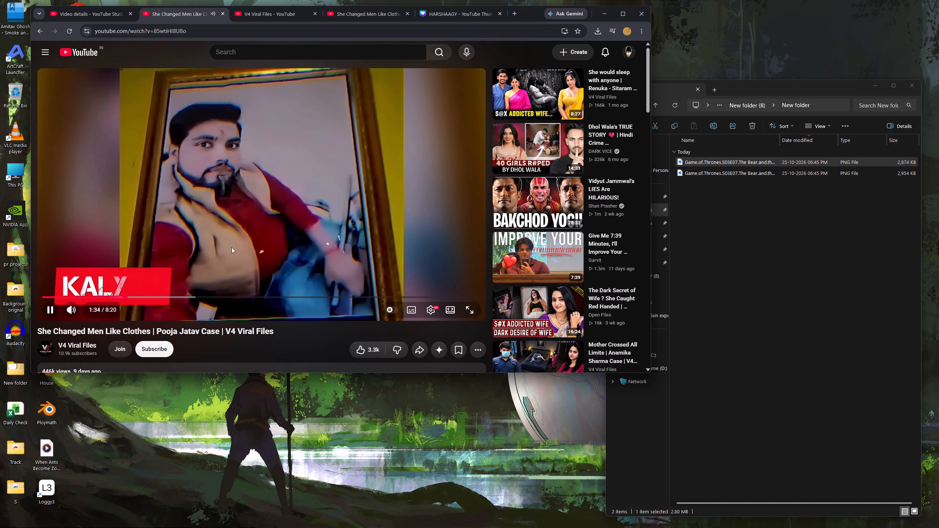
scroll(242, 352, down, 1)
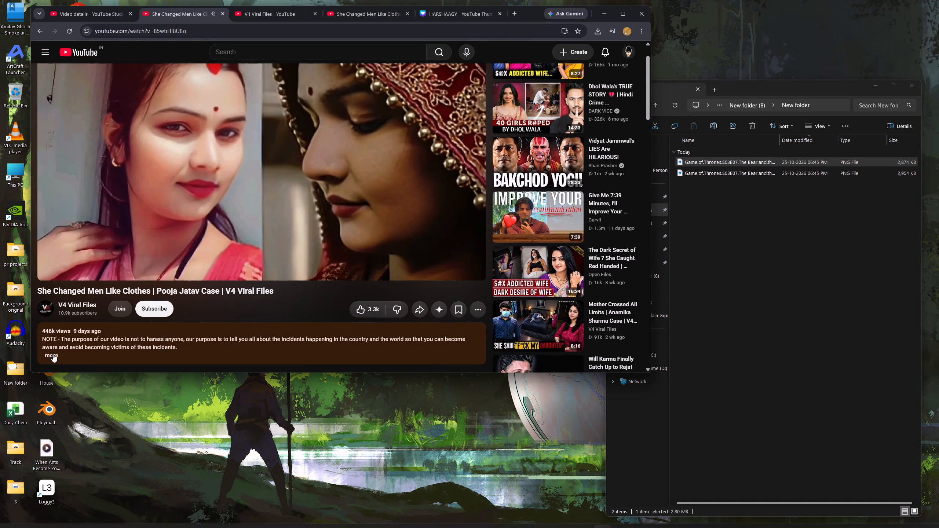
click(53, 354)
scroll(137, 343, down, 2)
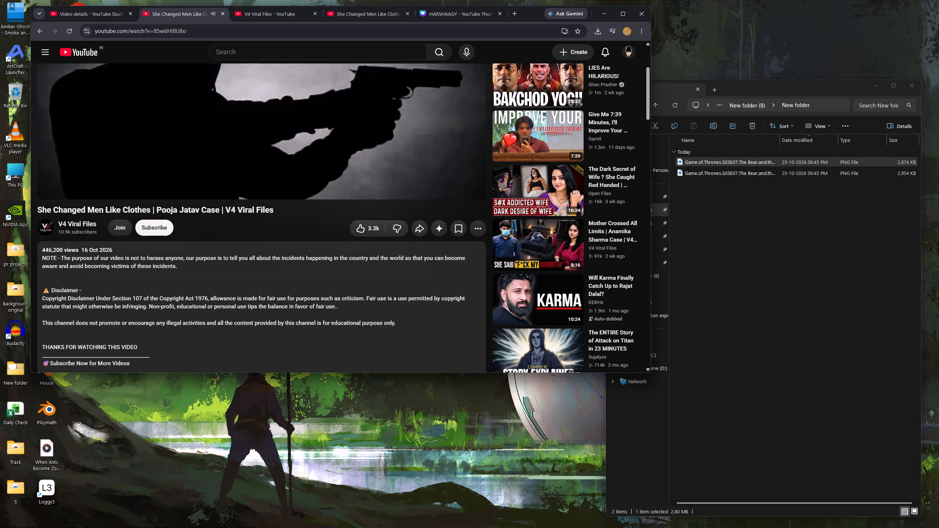
scroll(184, 287, down, 2)
scroll(177, 292, up, 9)
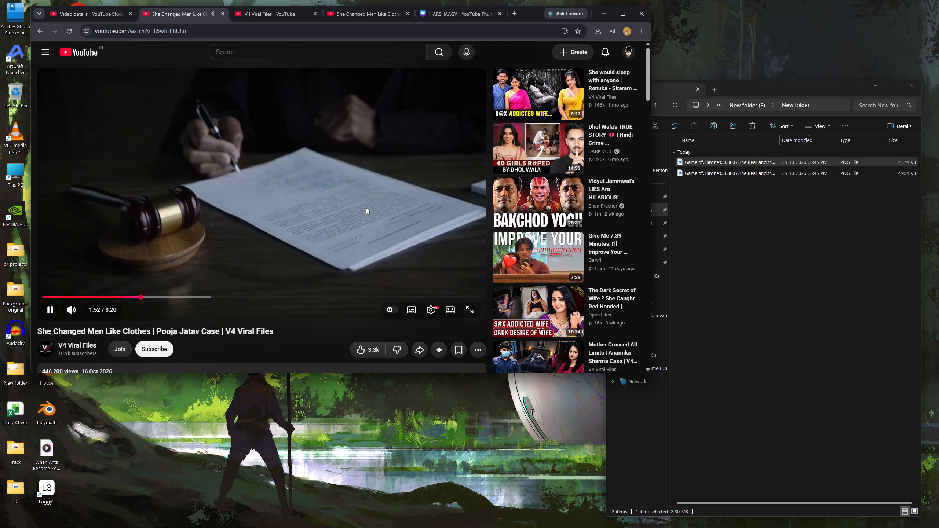
key(Return)
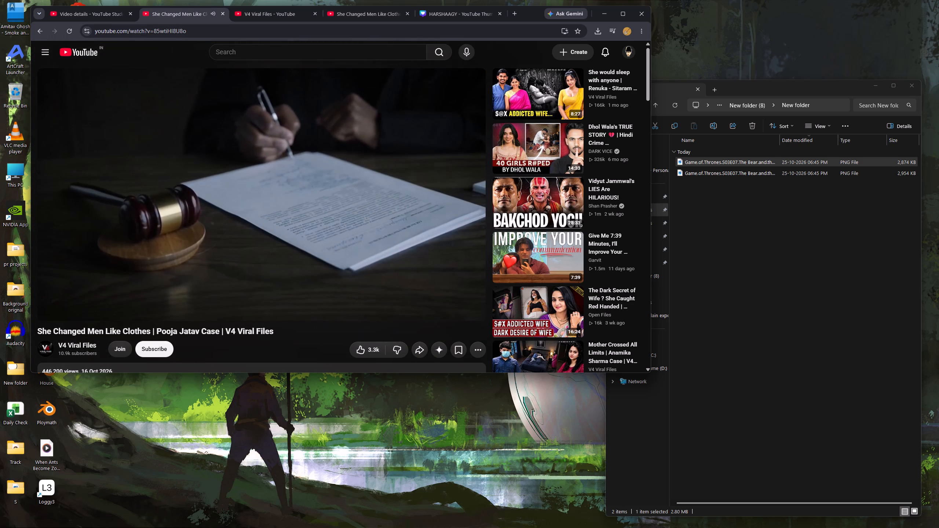